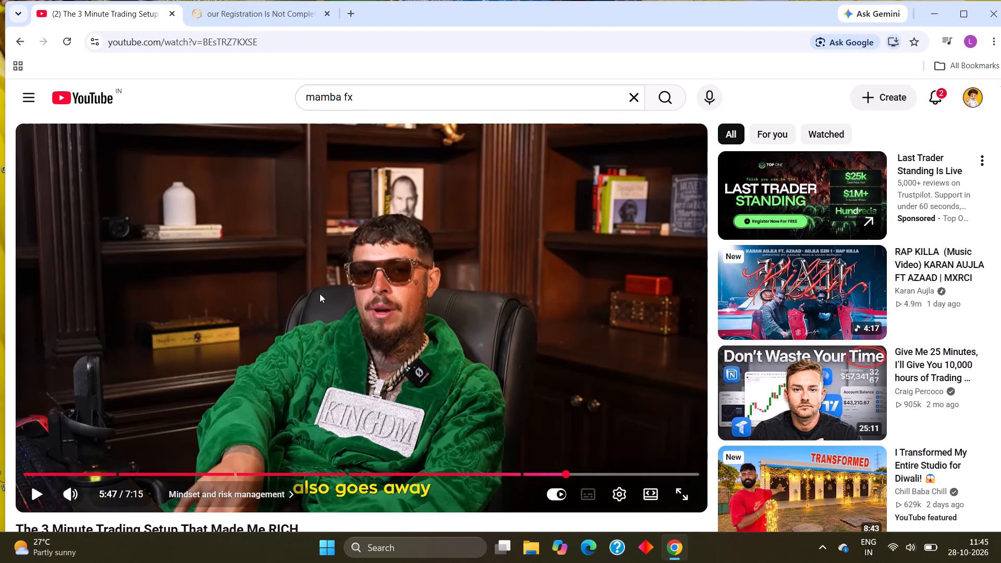
Search the web for "trading view" in a new browser tab and open the TradingView India site.
{"action": "left_click", "coordinate": [353, 19]}
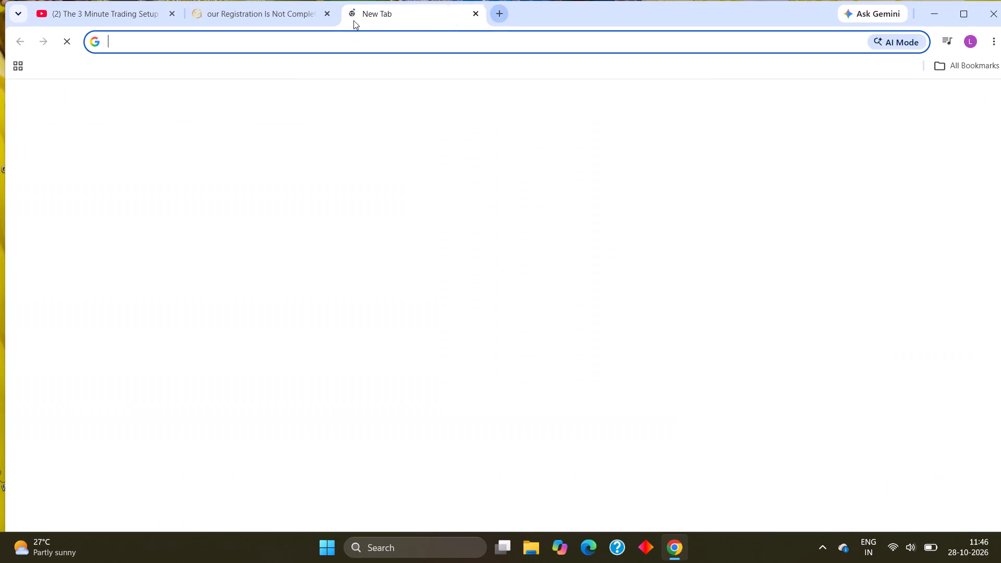
{"action": "left_click", "coordinate": [361, 44]}
{"action": "type", "text": "trading viw"}
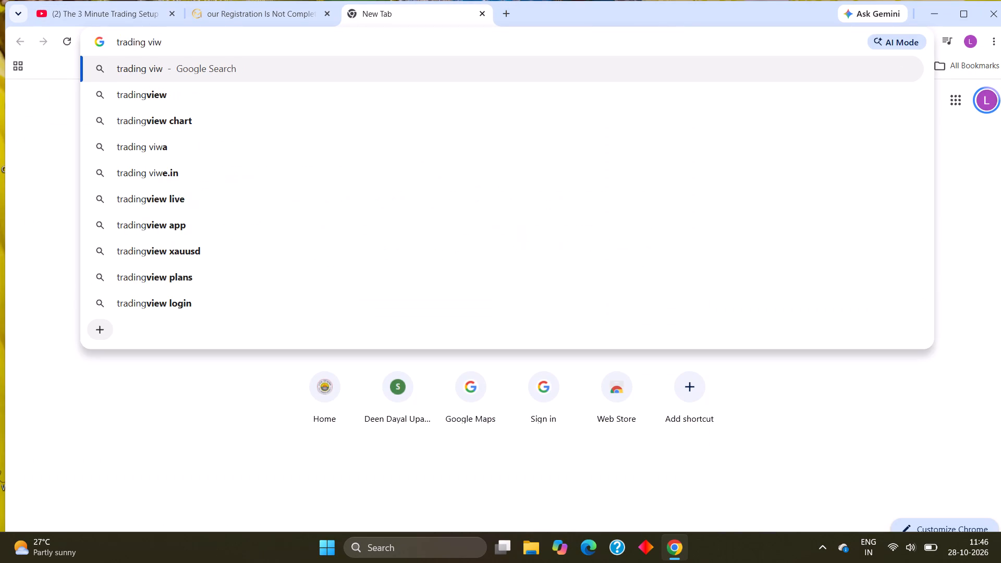
{"action": "key", "text": "BackSpace"}
{"action": "type", "text": "ew"}
{"action": "key", "text": "Return"}
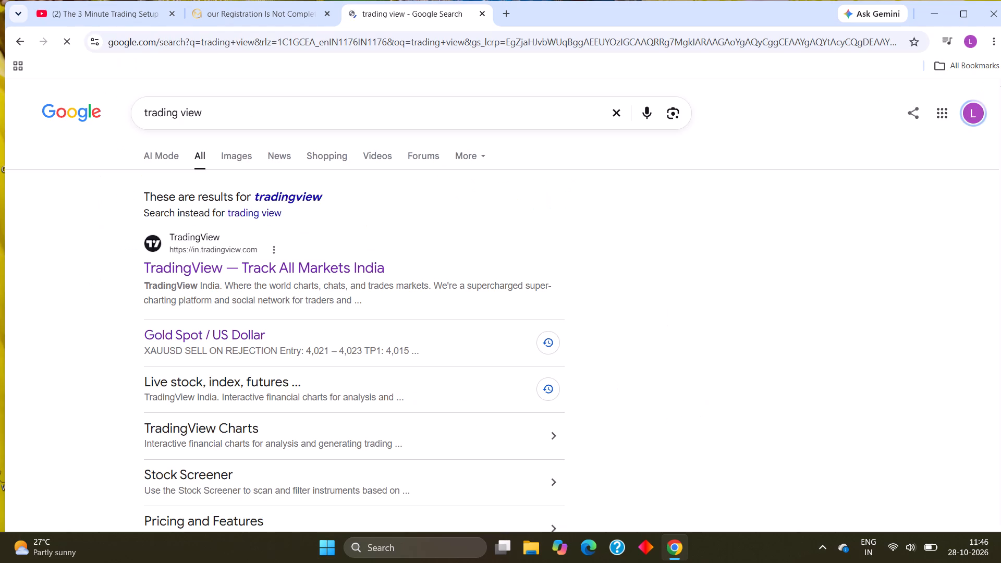
{"action": "left_click", "coordinate": [217, 262]}
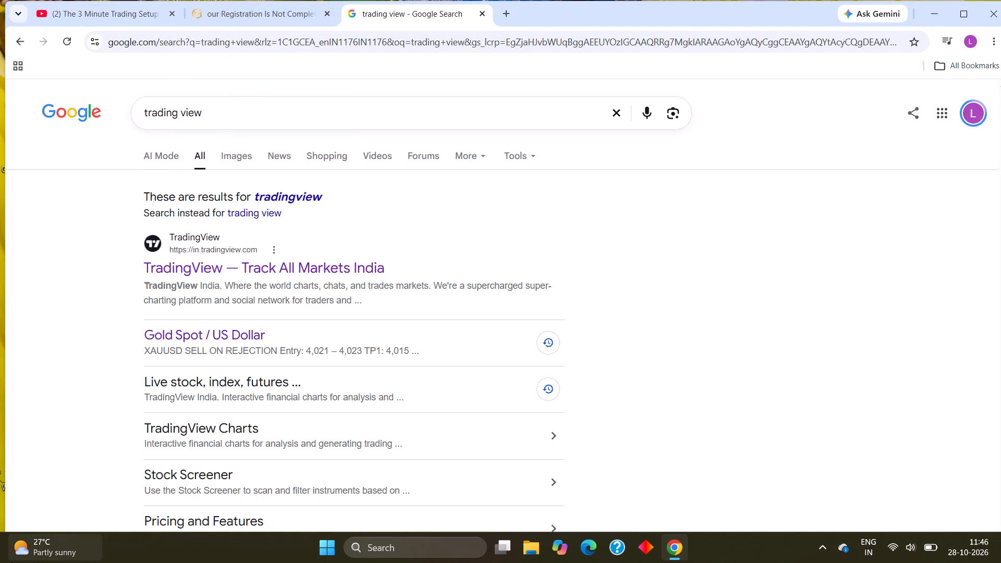
{"action": "left_click", "coordinate": [310, 266]}
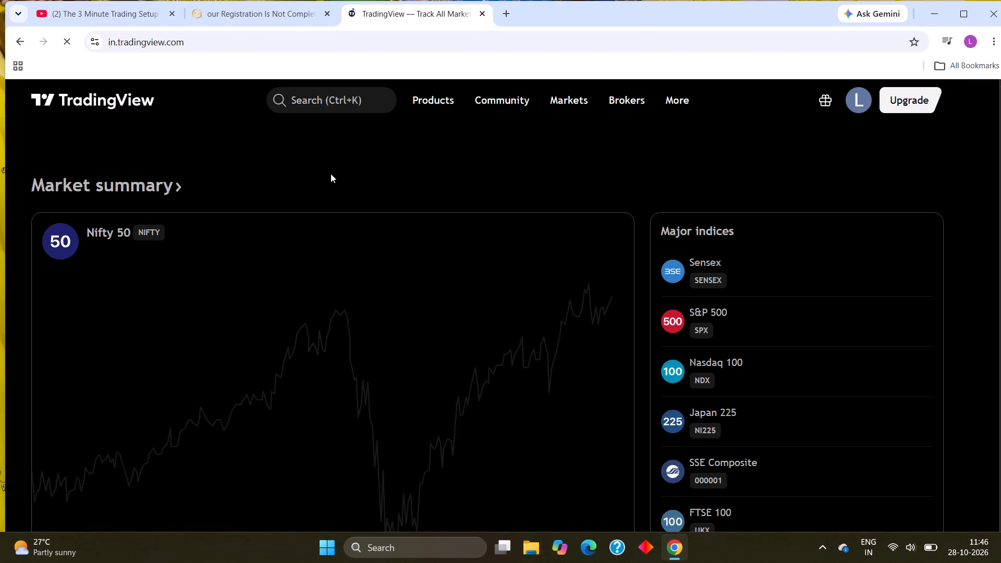
Find the XAUUSD Gold commodity CFD symbol from OANDA on TradingView and open its chart.
{"action": "left_click", "coordinate": [338, 102]}
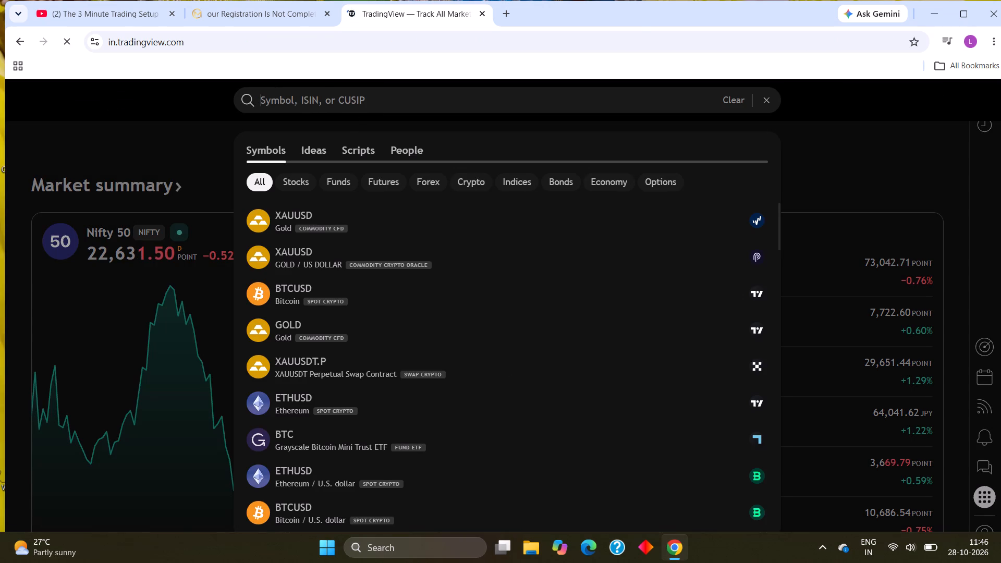
{"action": "left_click", "coordinate": [335, 219]}
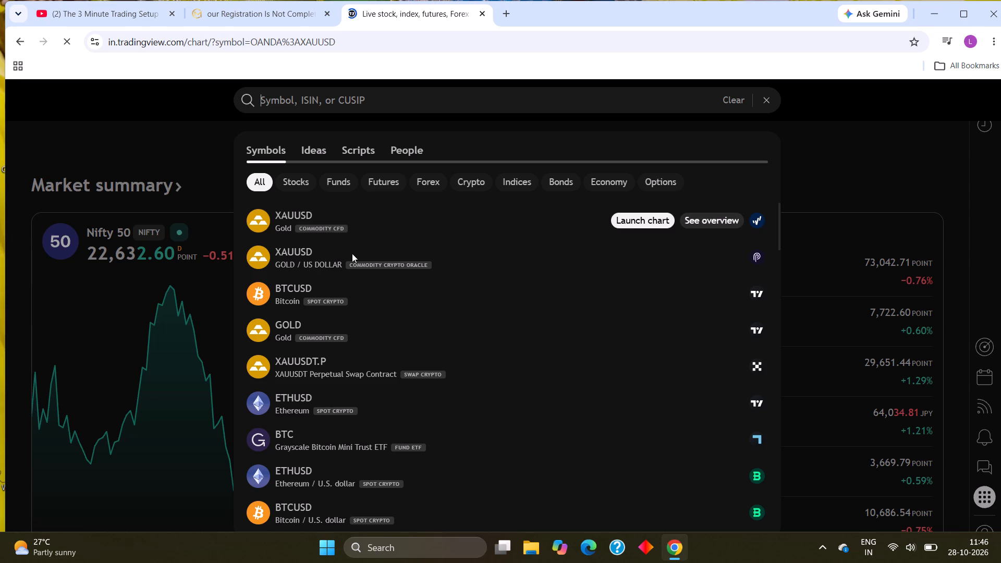
{"action": "left_click", "coordinate": [355, 260]}
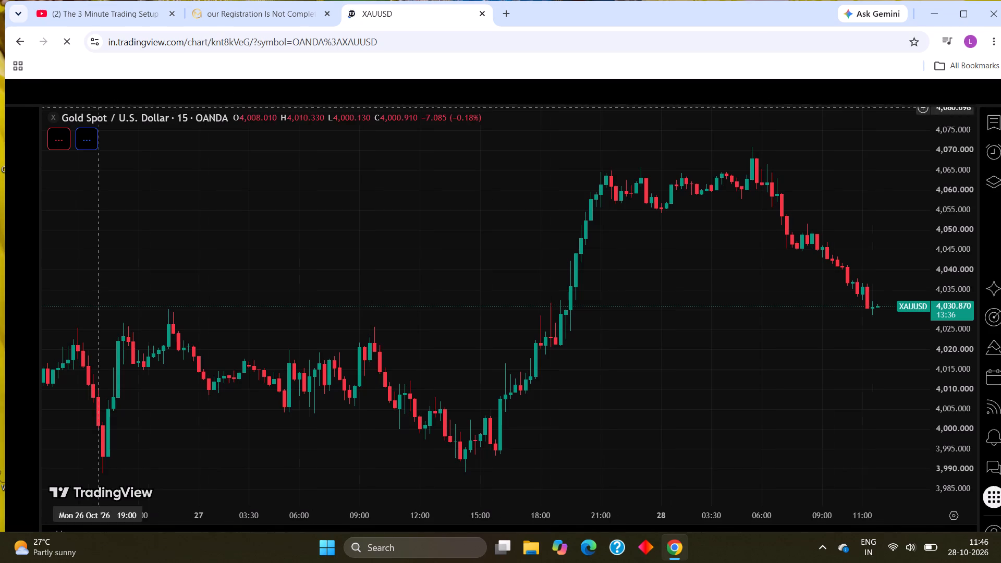
Switch the browser to full-screen view for the XAUUSD chart.
{"action": "left_click_drag", "start_coordinate": [712, 360], "coordinate": [706, 362]}
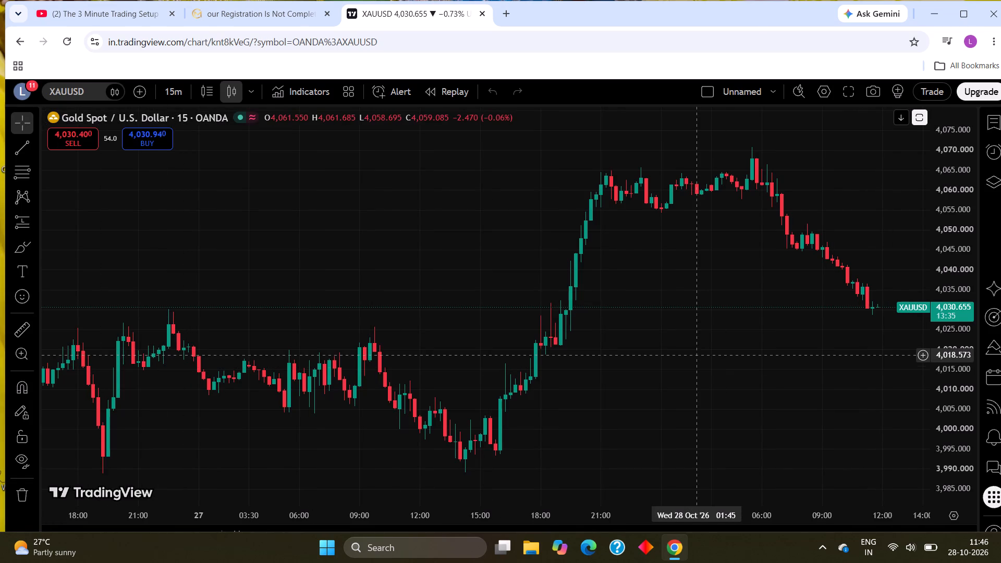
{"action": "left_click_drag", "start_coordinate": [706, 362], "coordinate": [581, 363]}
{"action": "scroll", "coordinate": [599, 340], "scroll_direction": "down", "scroll_amount": 10}
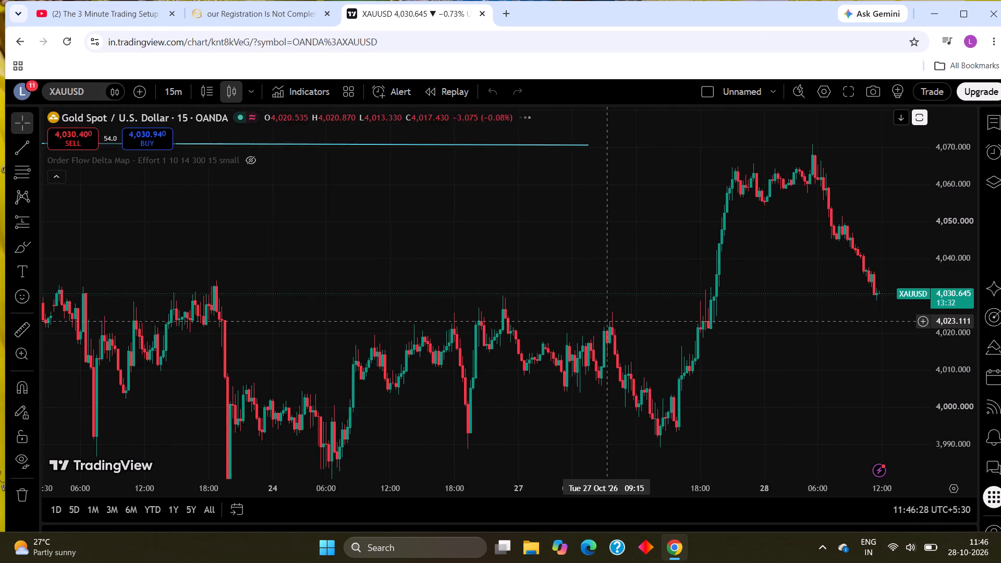
{"action": "scroll", "coordinate": [606, 322], "scroll_direction": "down", "scroll_amount": 2}
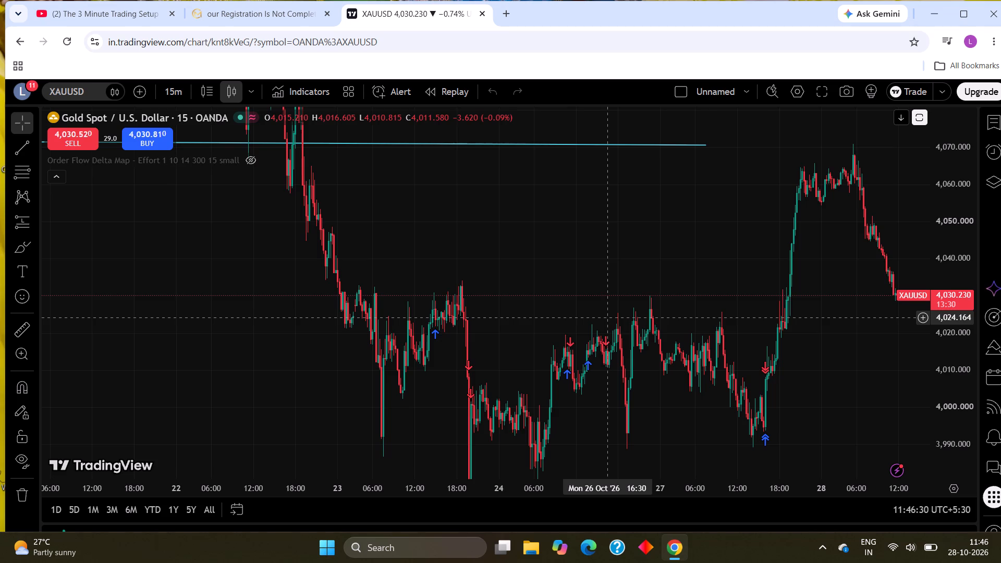
{"action": "scroll", "coordinate": [607, 317], "scroll_direction": "up", "scroll_amount": 3}
{"action": "left_click", "coordinate": [990, 43]}
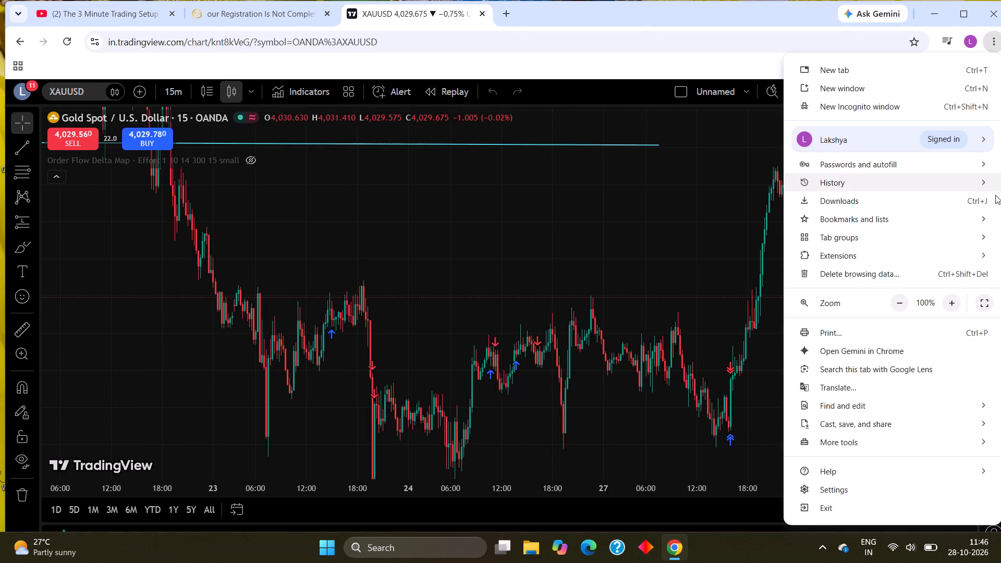
{"action": "left_click", "coordinate": [989, 301]}
Change the XAUUSD chart's time interval to 5 minutes.
{"action": "scroll", "coordinate": [732, 278], "scroll_direction": "down", "scroll_amount": 1}
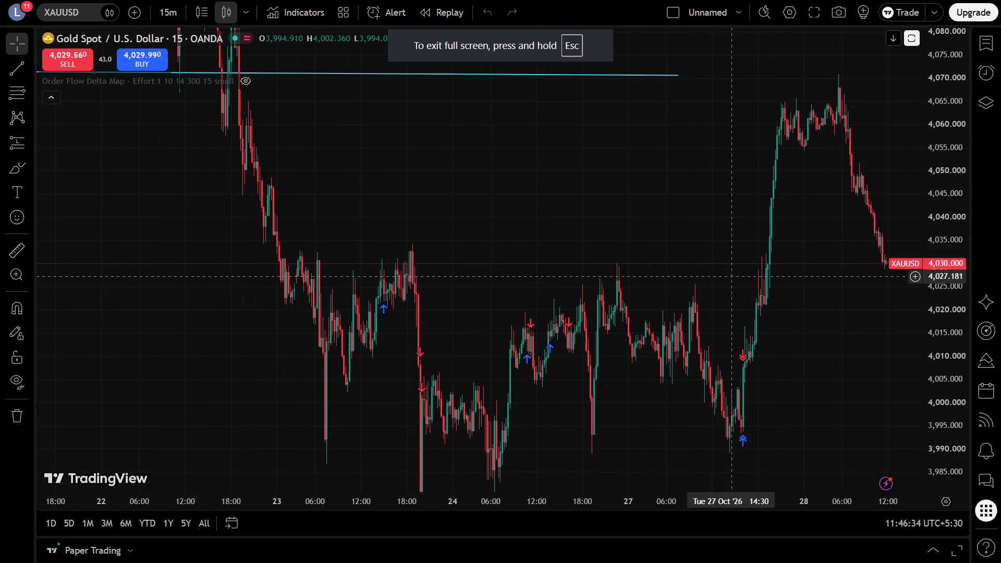
{"action": "scroll", "coordinate": [502, 283], "scroll_direction": "up", "scroll_amount": 8}
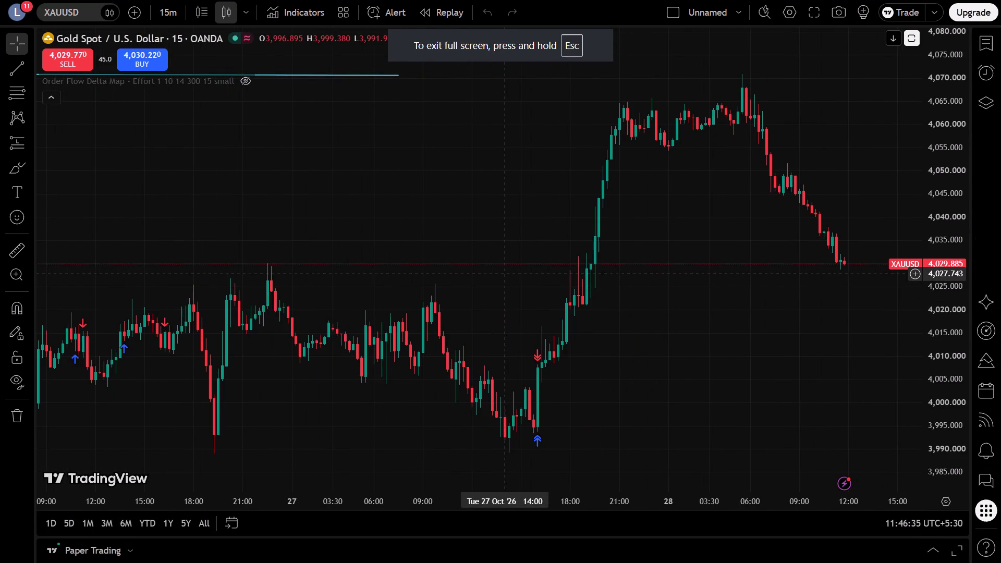
{"action": "scroll", "coordinate": [504, 274], "scroll_direction": "down", "scroll_amount": 6}
{"action": "left_click_drag", "start_coordinate": [556, 199], "coordinate": [507, 228]}
{"action": "left_click", "coordinate": [168, 20]}
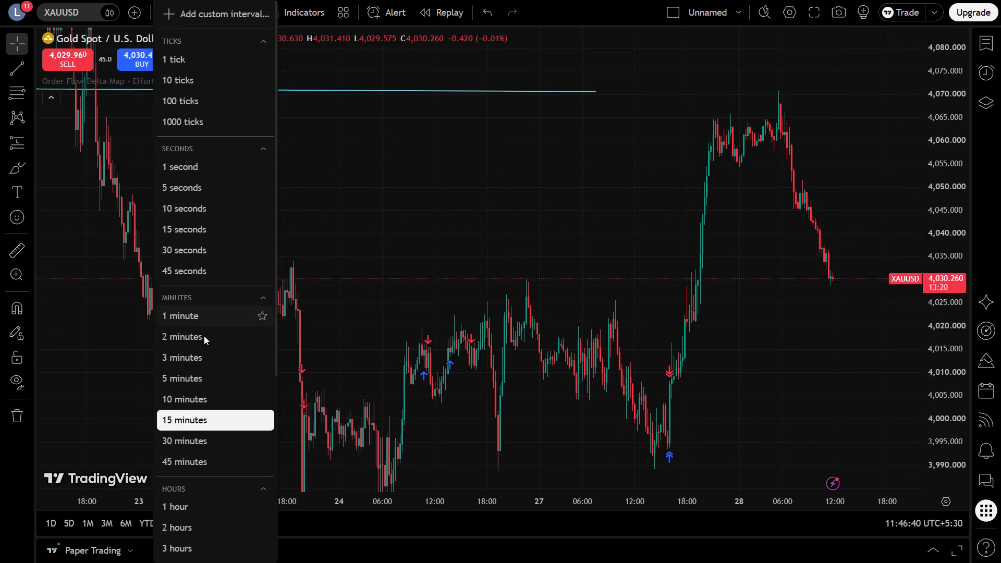
{"action": "left_click", "coordinate": [204, 385]}
Examine the gold price action on the 5-minute chart from 22 to 28 October.
{"action": "scroll", "coordinate": [470, 300], "scroll_direction": "down", "scroll_amount": 1}
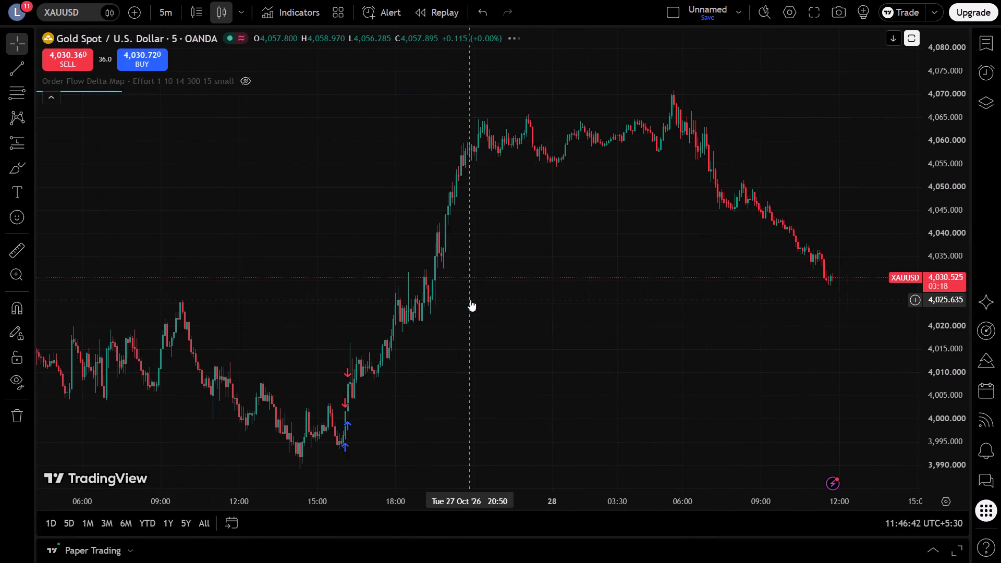
{"action": "scroll", "coordinate": [470, 300], "scroll_direction": "down", "scroll_amount": 4}
{"action": "scroll", "coordinate": [477, 283], "scroll_direction": "up", "scroll_amount": 7}
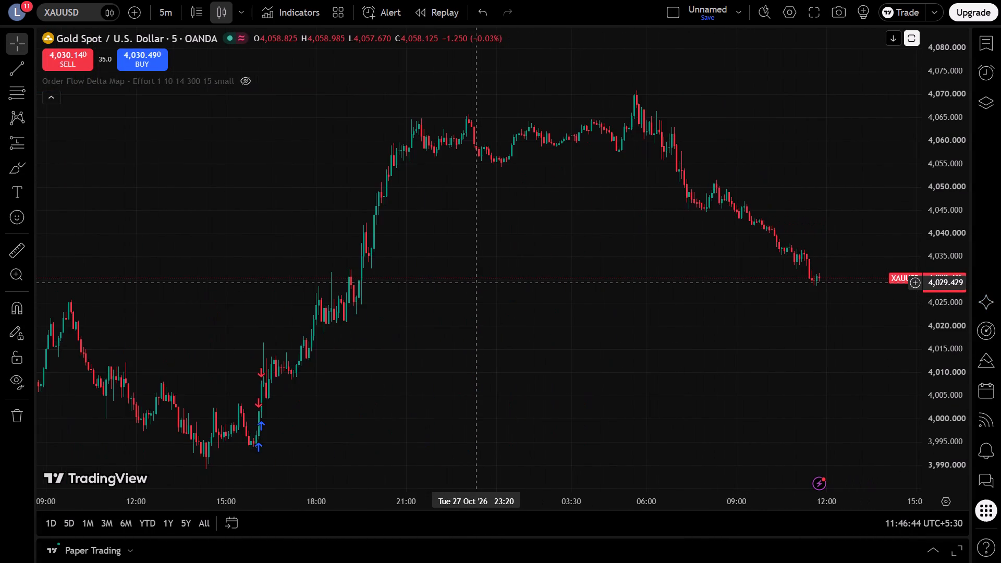
{"action": "scroll", "coordinate": [477, 283], "scroll_direction": "up", "scroll_amount": 4}
{"action": "scroll", "coordinate": [477, 283], "scroll_direction": "down", "scroll_amount": 2}
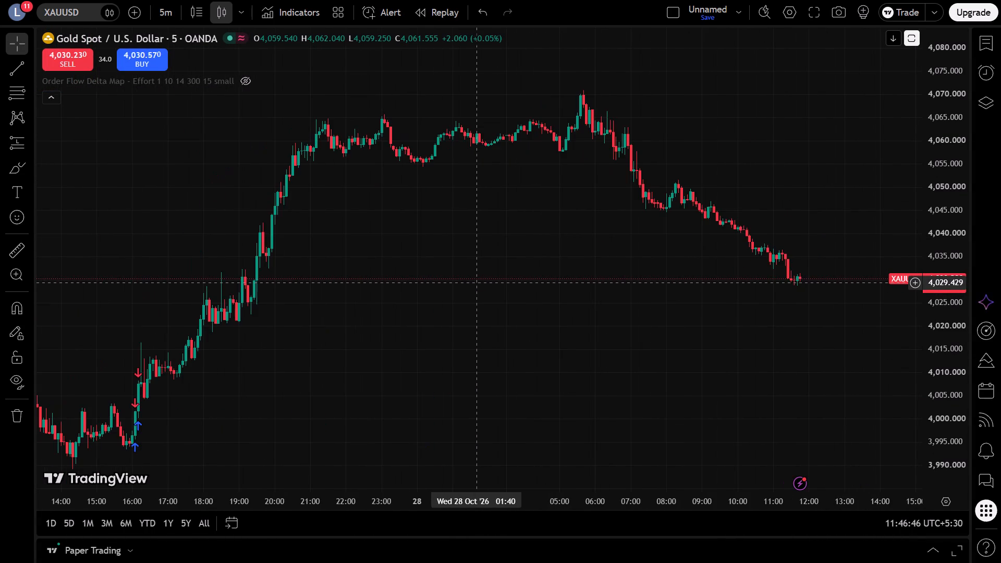
{"action": "scroll", "coordinate": [477, 280], "scroll_direction": "down", "scroll_amount": 2}
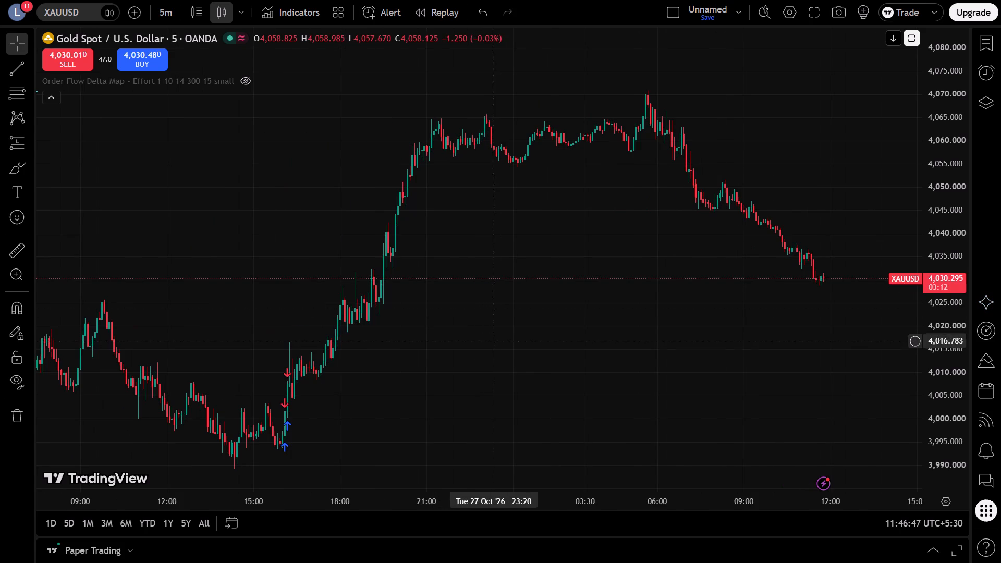
{"action": "scroll", "coordinate": [530, 271], "scroll_direction": "down", "scroll_amount": 11}
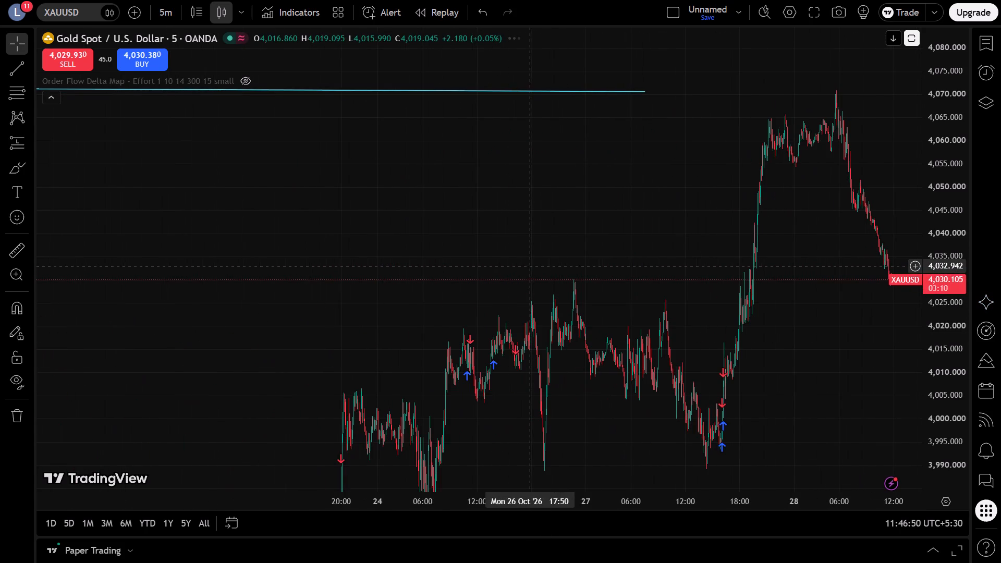
{"action": "scroll", "coordinate": [389, 343], "scroll_direction": "up", "scroll_amount": 2}
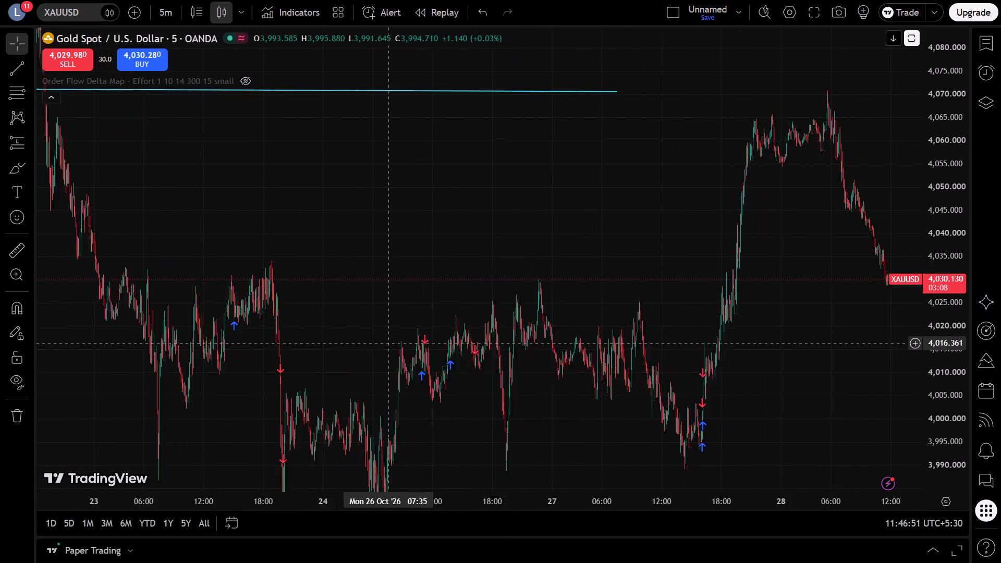
{"action": "scroll", "coordinate": [389, 342], "scroll_direction": "up", "scroll_amount": 1}
{"action": "scroll", "coordinate": [389, 342], "scroll_direction": "down", "scroll_amount": 2}
{"action": "left_click_drag", "start_coordinate": [452, 304], "coordinate": [410, 213]}
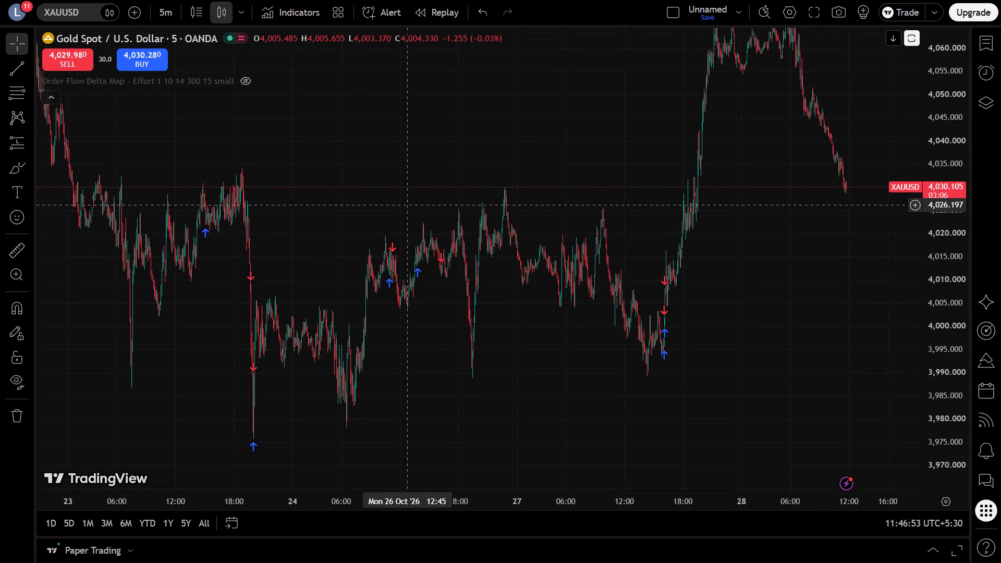
{"action": "left_click_drag", "start_coordinate": [410, 213], "coordinate": [418, 229]}
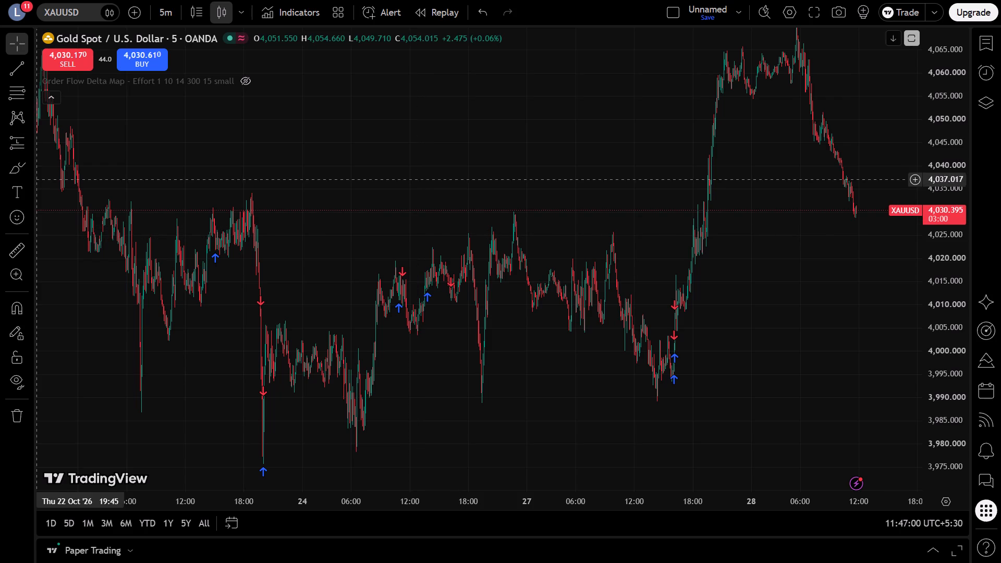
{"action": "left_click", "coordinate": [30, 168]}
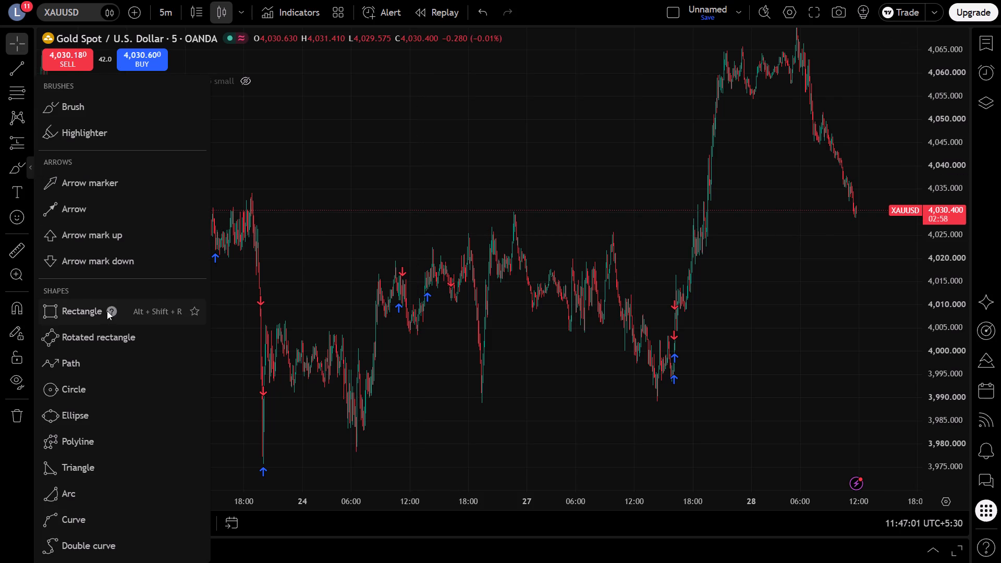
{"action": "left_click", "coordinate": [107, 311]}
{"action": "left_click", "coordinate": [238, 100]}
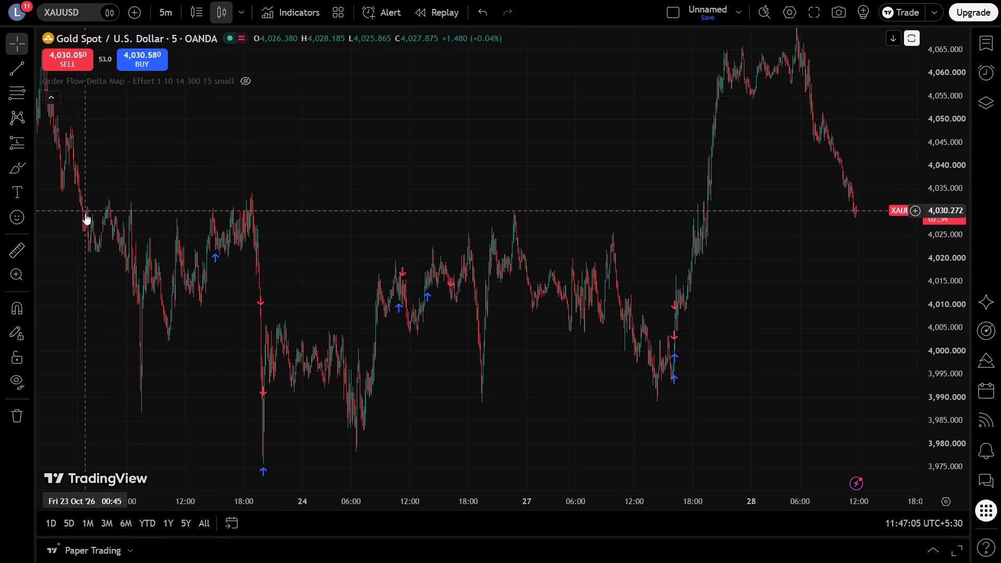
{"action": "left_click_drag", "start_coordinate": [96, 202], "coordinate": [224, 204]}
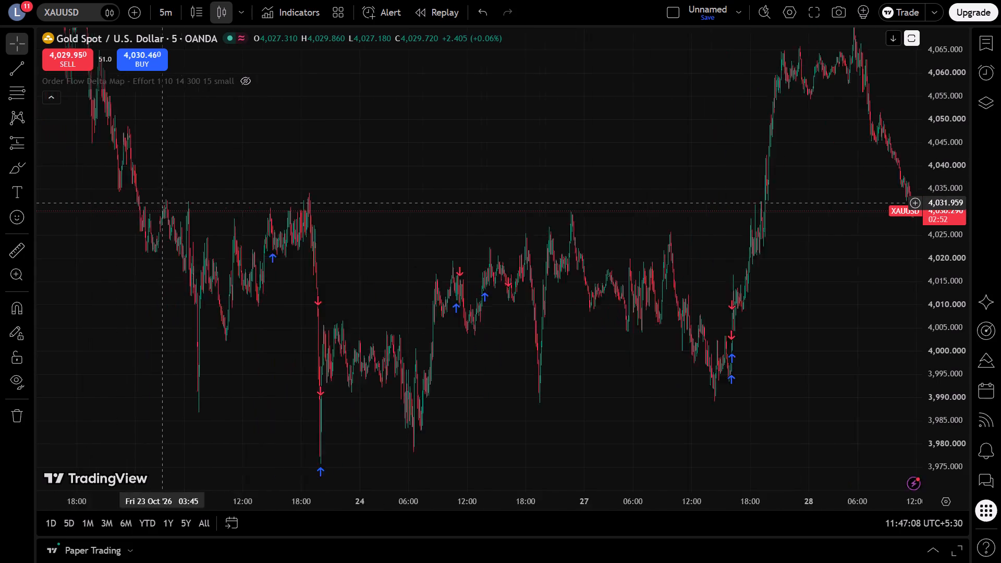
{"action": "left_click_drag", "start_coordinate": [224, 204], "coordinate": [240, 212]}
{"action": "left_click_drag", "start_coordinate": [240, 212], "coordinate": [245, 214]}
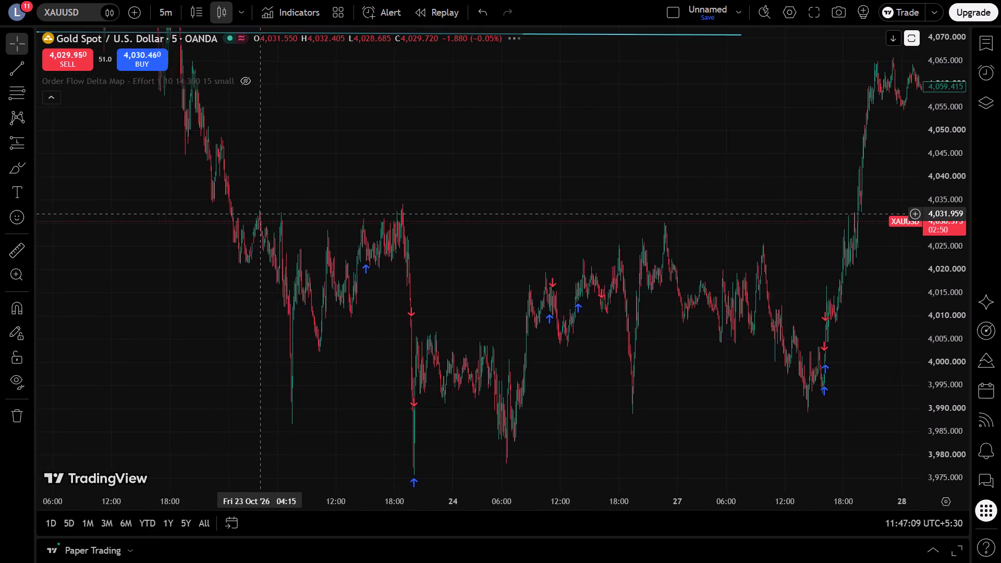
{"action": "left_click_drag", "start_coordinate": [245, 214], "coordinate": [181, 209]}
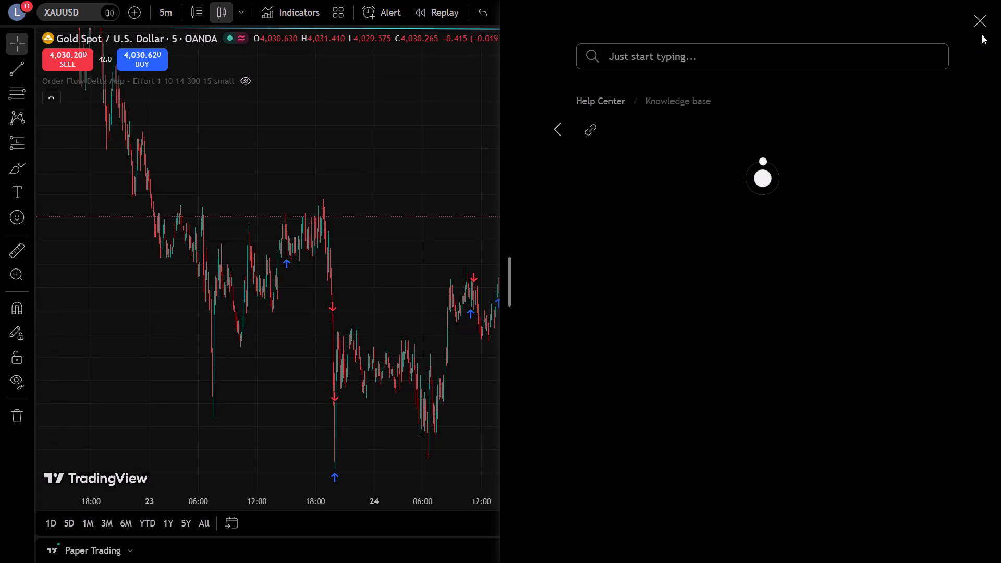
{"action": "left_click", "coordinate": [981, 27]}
Look through the help article on the Rectangle drawing tool and close it.
{"action": "left_click", "coordinate": [24, 173]}
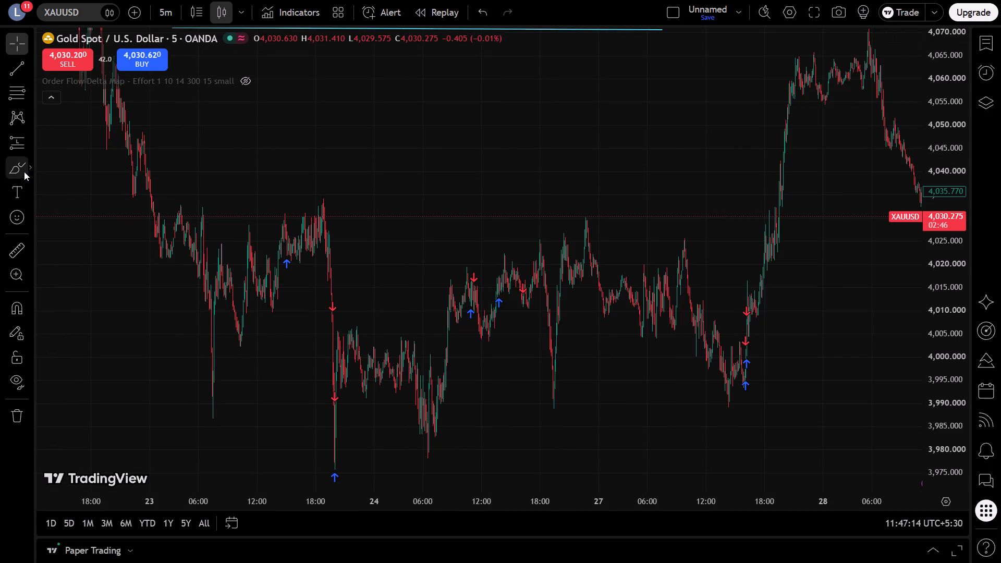
{"action": "left_click", "coordinate": [33, 170]}
{"action": "left_click", "coordinate": [109, 314]}
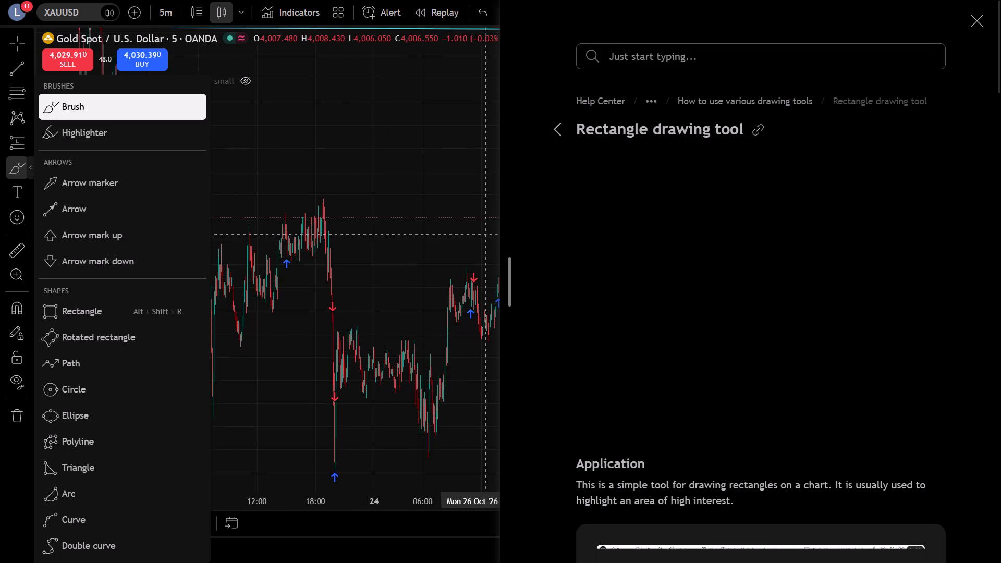
{"action": "scroll", "coordinate": [797, 354], "scroll_direction": "down", "scroll_amount": 3}
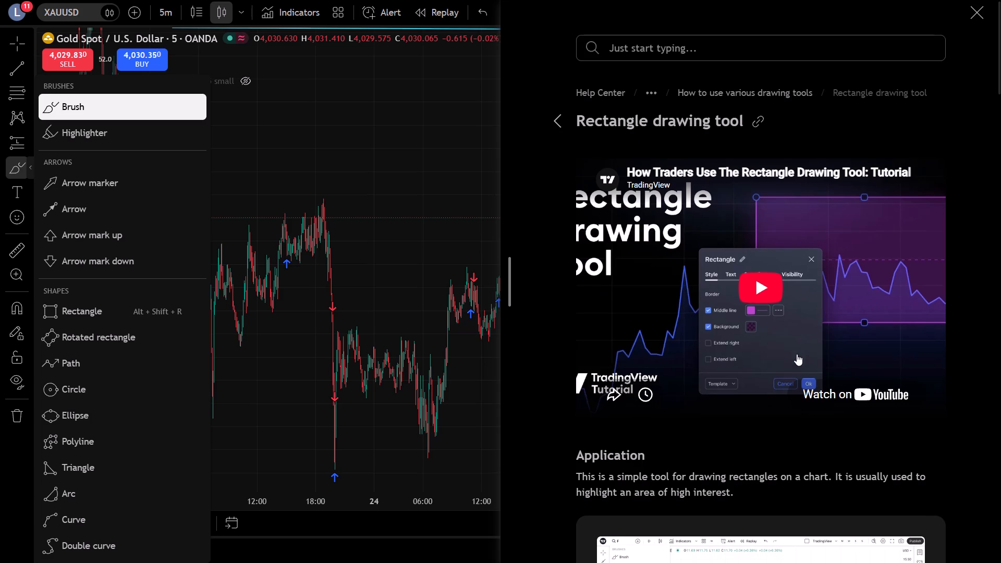
{"action": "scroll", "coordinate": [797, 354], "scroll_direction": "down", "scroll_amount": 3}
{"action": "scroll", "coordinate": [796, 347], "scroll_direction": "down", "scroll_amount": 20}
{"action": "scroll", "coordinate": [796, 347], "scroll_direction": "down", "scroll_amount": 7}
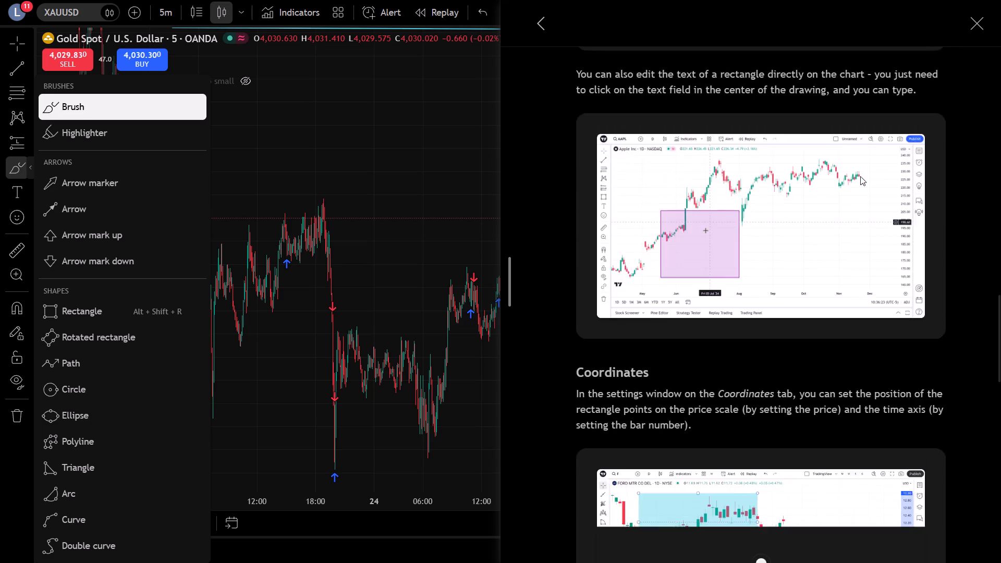
{"action": "scroll", "coordinate": [860, 176], "scroll_direction": "down", "scroll_amount": 14}
{"action": "left_click", "coordinate": [972, 16]}
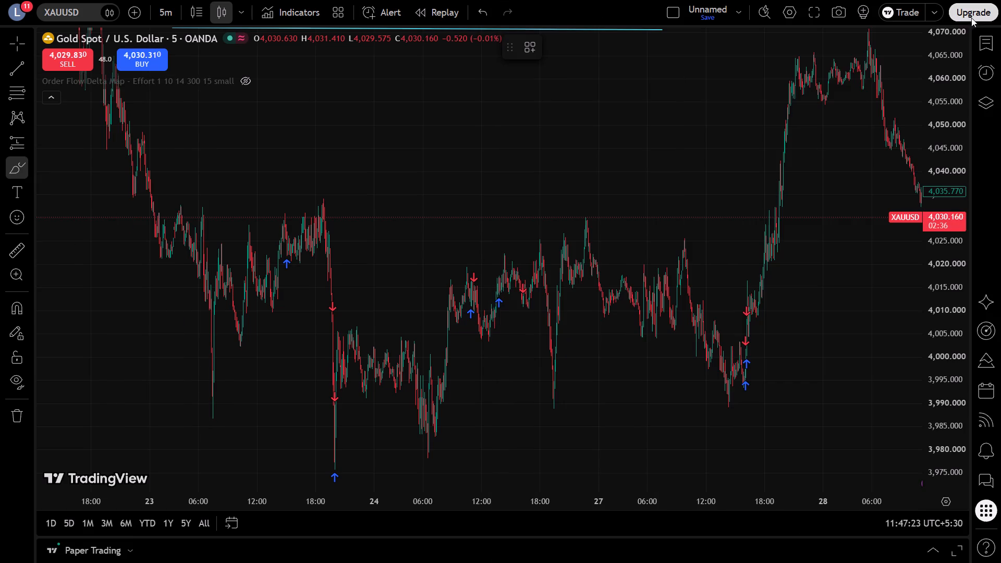
Draw a short freehand Brush stroke above the 26 October candles, from about 4,040 down to about 4,033.
{"action": "left_click_drag", "start_coordinate": [447, 171], "coordinate": [449, 171]}
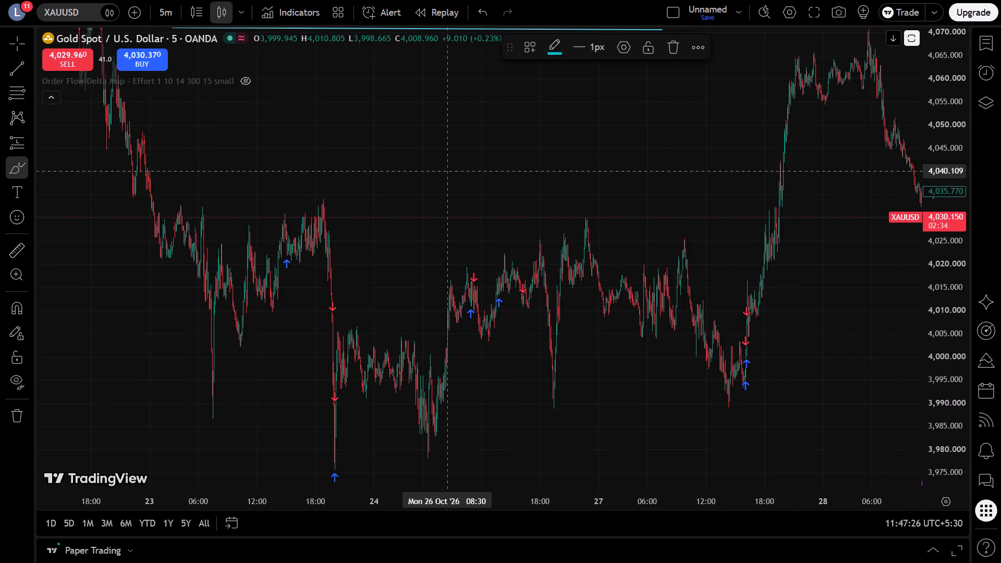
{"action": "left_click_drag", "start_coordinate": [449, 171], "coordinate": [484, 204]}
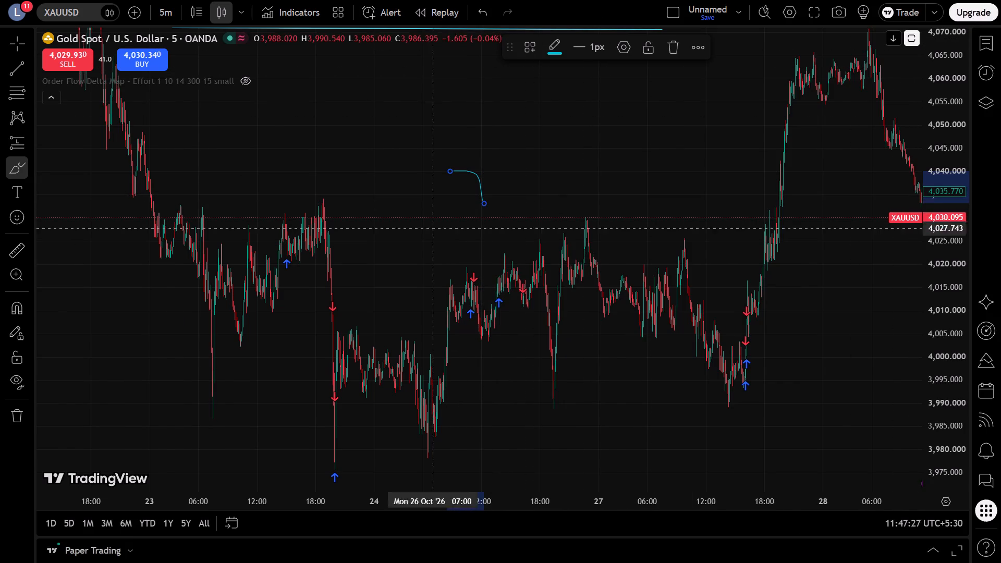
Draw a rectangle from 22 October 18:00 to about 20:00 on 28 October, spanning prices from about 4,032 down to about 4,027.
{"action": "left_click", "coordinate": [32, 169]}
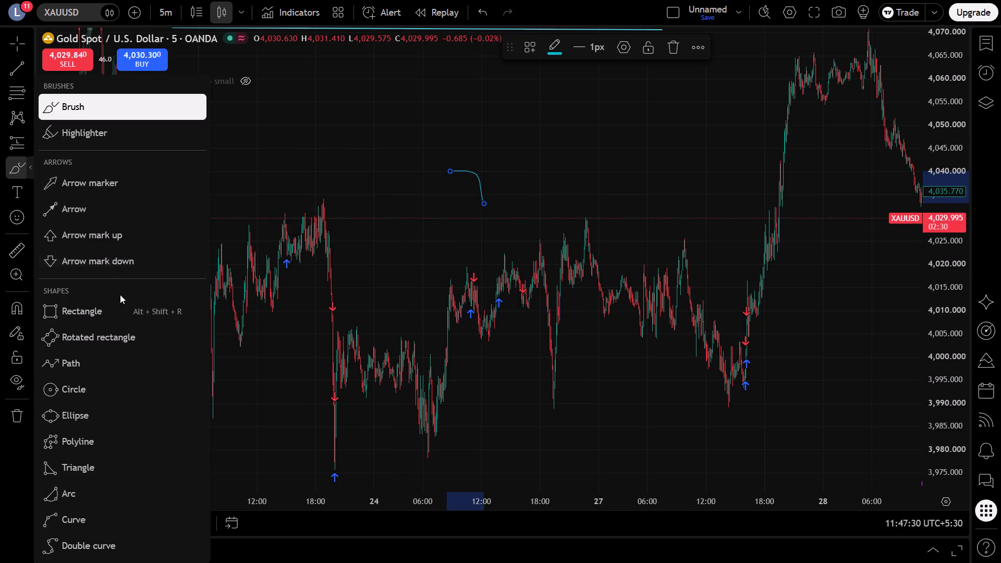
{"action": "left_click", "coordinate": [367, 202]}
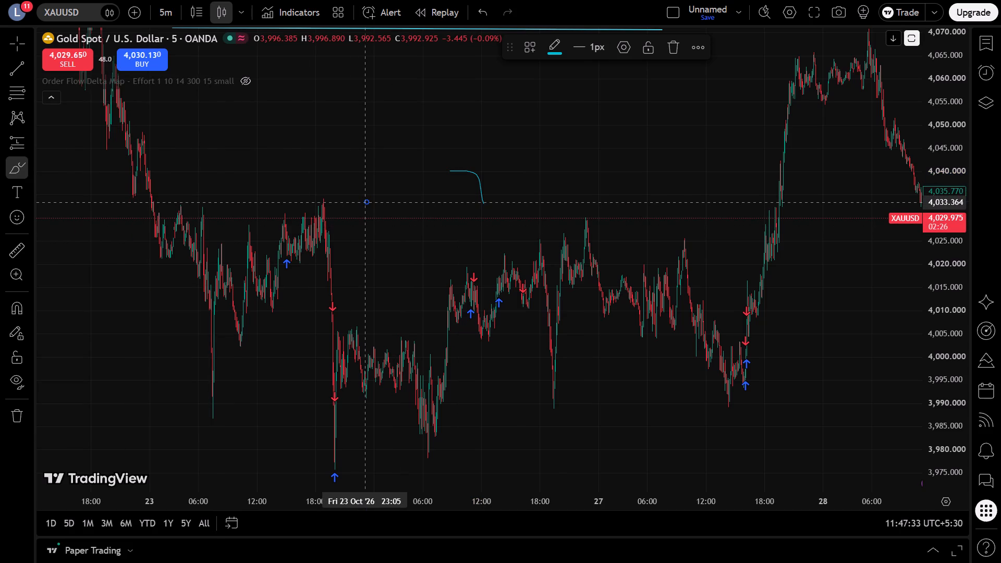
{"action": "key", "text": "alt+shift+r"}
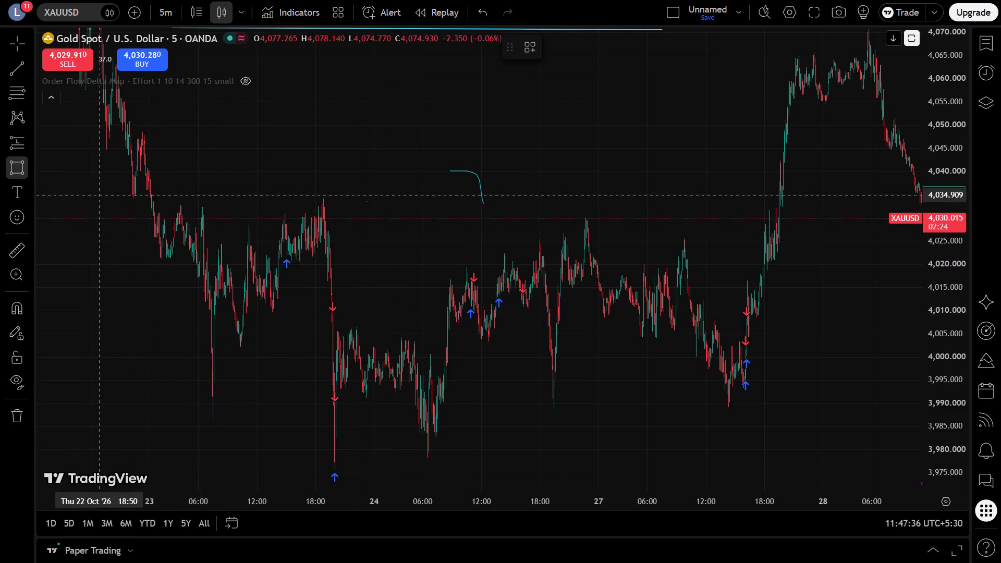
{"action": "left_click_drag", "start_coordinate": [91, 208], "coordinate": [938, 228]}
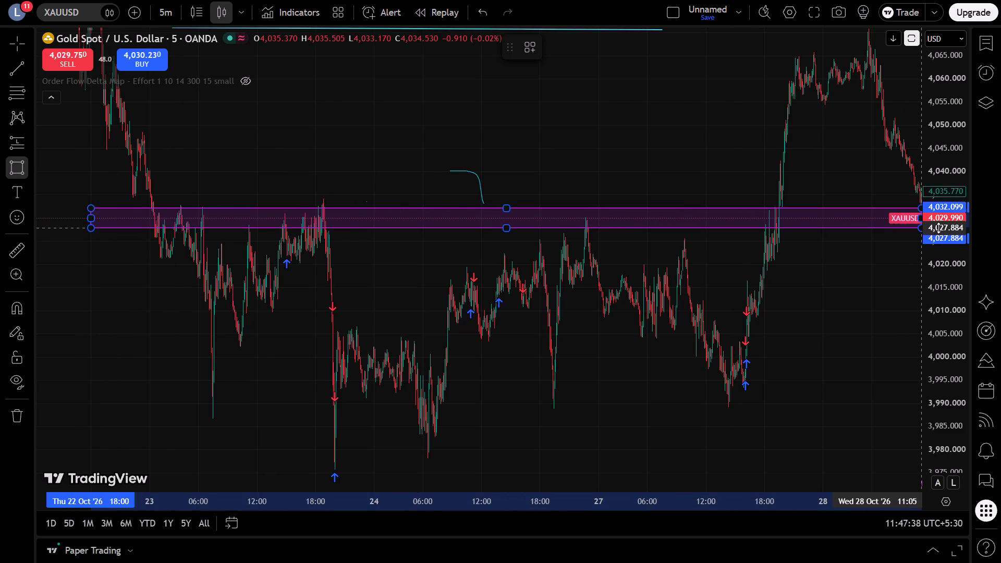
{"action": "left_click_drag", "start_coordinate": [938, 228], "coordinate": [980, 228]}
{"action": "left_click_drag", "start_coordinate": [706, 345], "coordinate": [668, 321]}
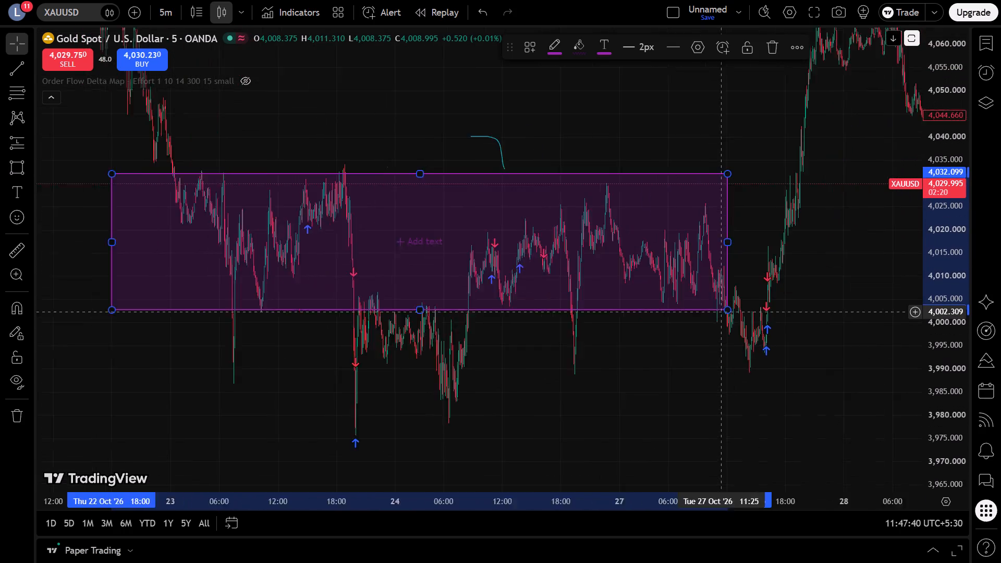
{"action": "left_click_drag", "start_coordinate": [668, 321], "coordinate": [480, 313]}
{"action": "left_click_drag", "start_coordinate": [488, 311], "coordinate": [500, 281]}
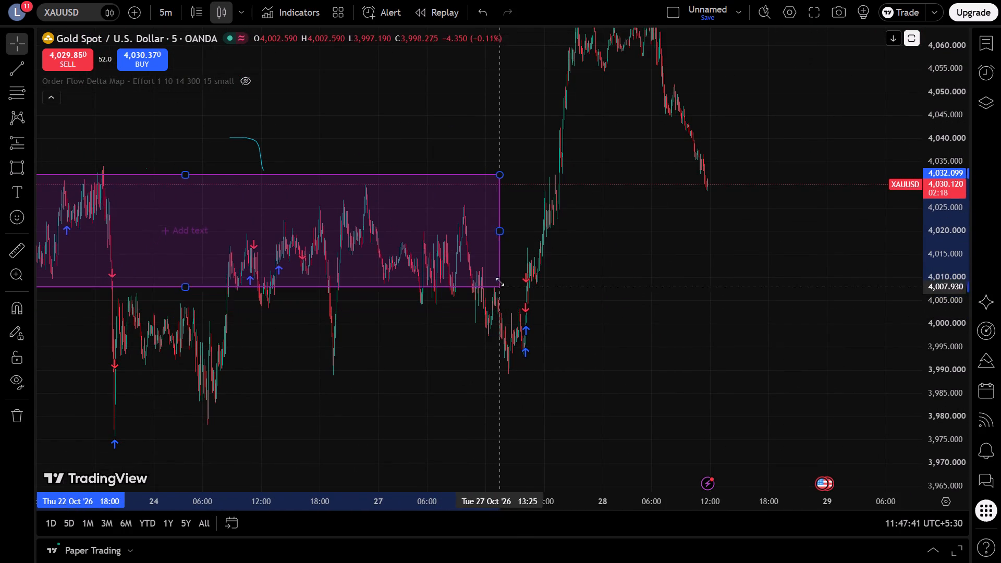
{"action": "left_click_drag", "start_coordinate": [500, 281], "coordinate": [774, 198]}
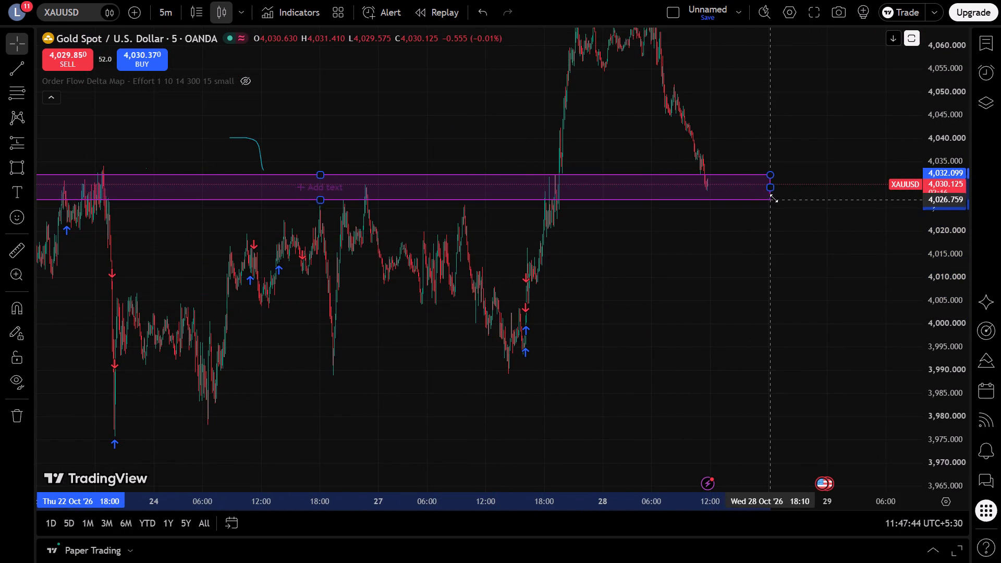
{"action": "left_click_drag", "start_coordinate": [774, 198], "coordinate": [786, 198]}
{"action": "left_click", "coordinate": [752, 292]}
Examine the 5-minute gold price action around the rectangle zone from 23 October up to the latest 28 October candles.
{"action": "left_click_drag", "start_coordinate": [506, 341], "coordinate": [642, 371]}
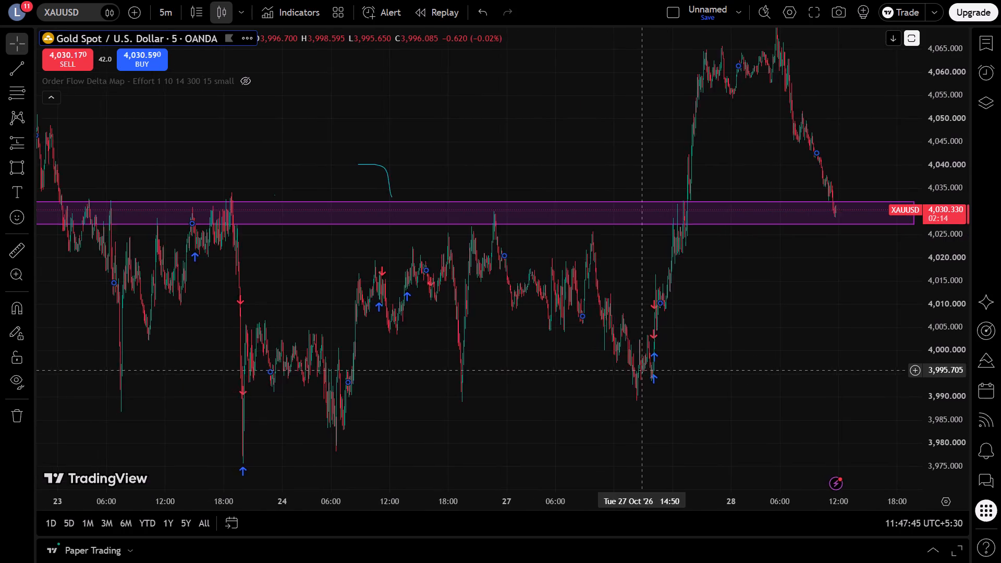
{"action": "left_click_drag", "start_coordinate": [642, 371], "coordinate": [681, 406]}
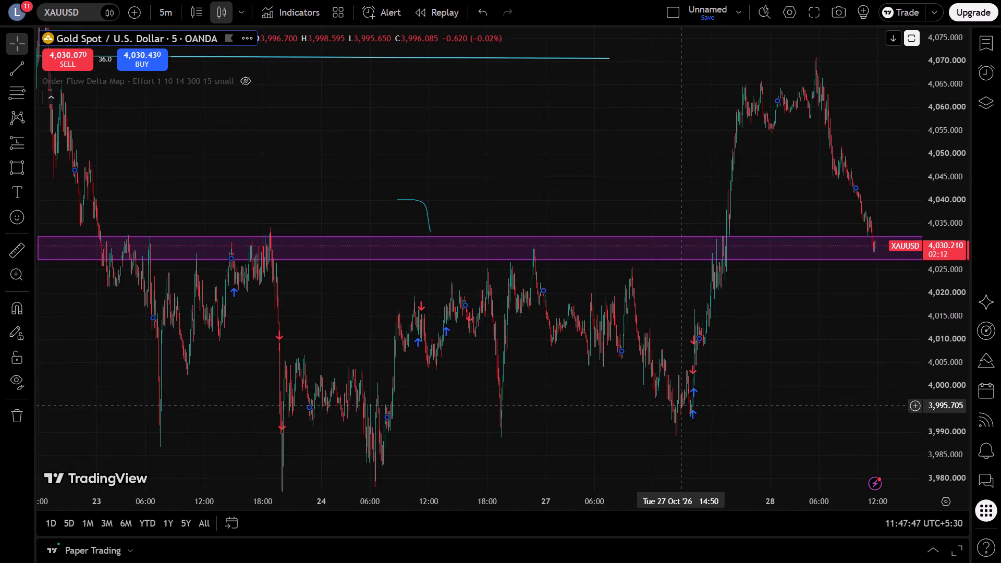
{"action": "left_click_drag", "start_coordinate": [681, 406], "coordinate": [680, 404]}
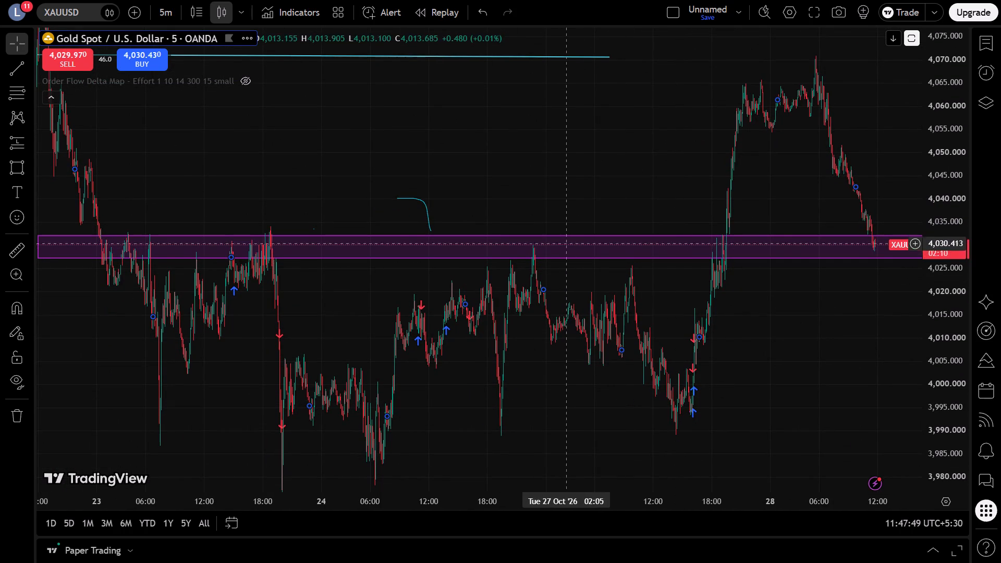
{"action": "left_click_drag", "start_coordinate": [564, 361], "coordinate": [541, 412]}
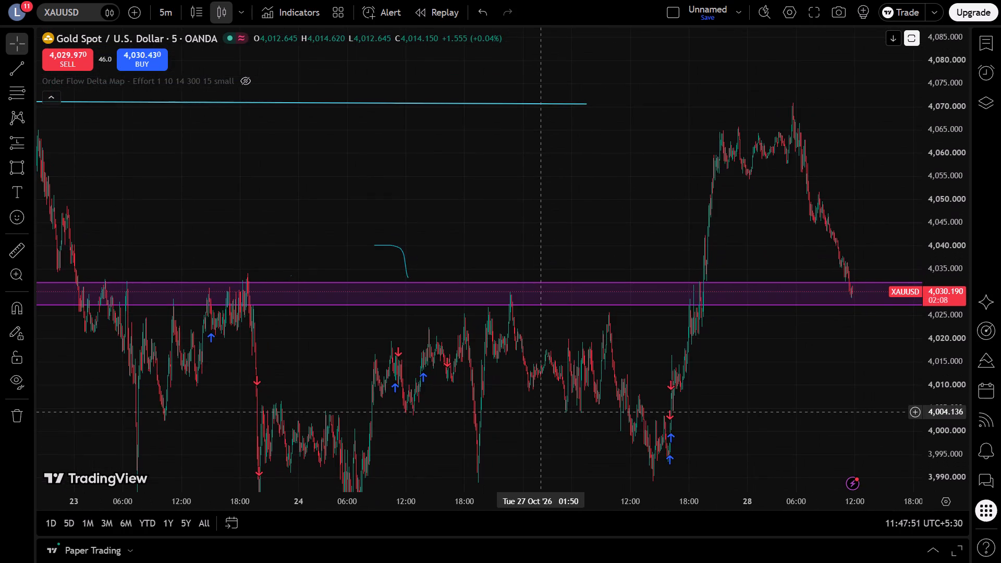
{"action": "left_click_drag", "start_coordinate": [541, 412], "coordinate": [585, 305]}
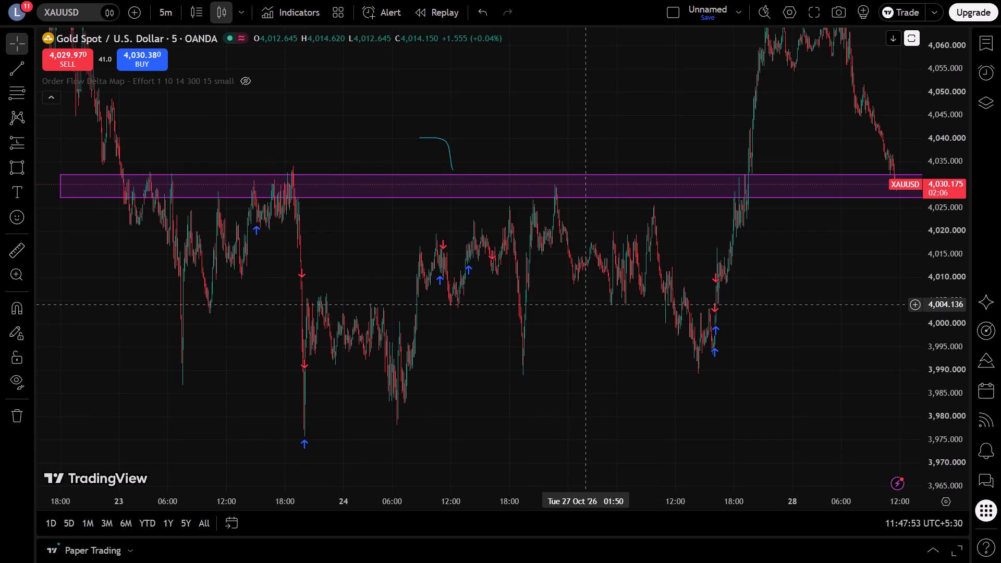
{"action": "left_click_drag", "start_coordinate": [585, 305], "coordinate": [505, 327]}
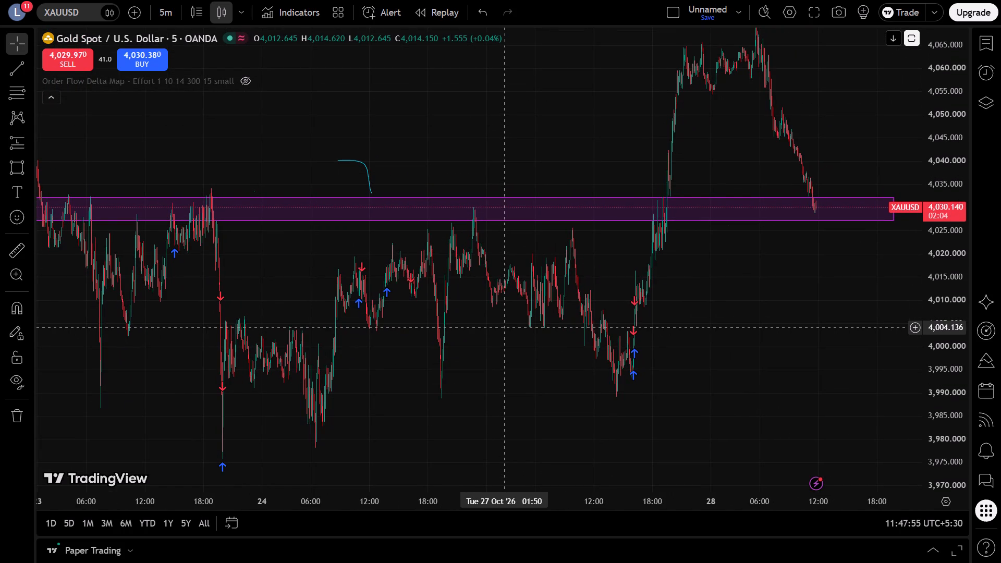
{"action": "left_click_drag", "start_coordinate": [505, 327], "coordinate": [557, 313]}
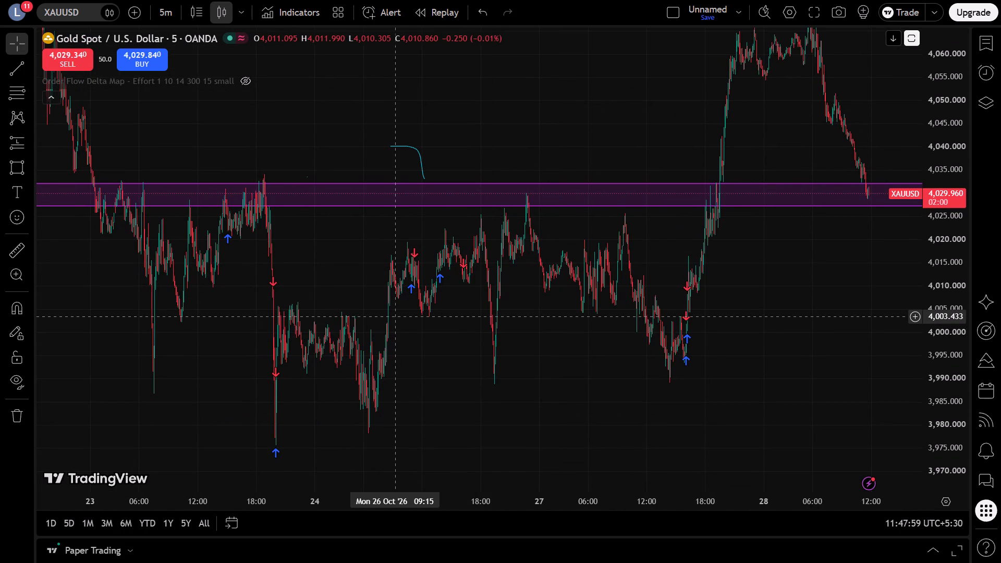
{"action": "left_click_drag", "start_coordinate": [498, 346], "coordinate": [411, 397]}
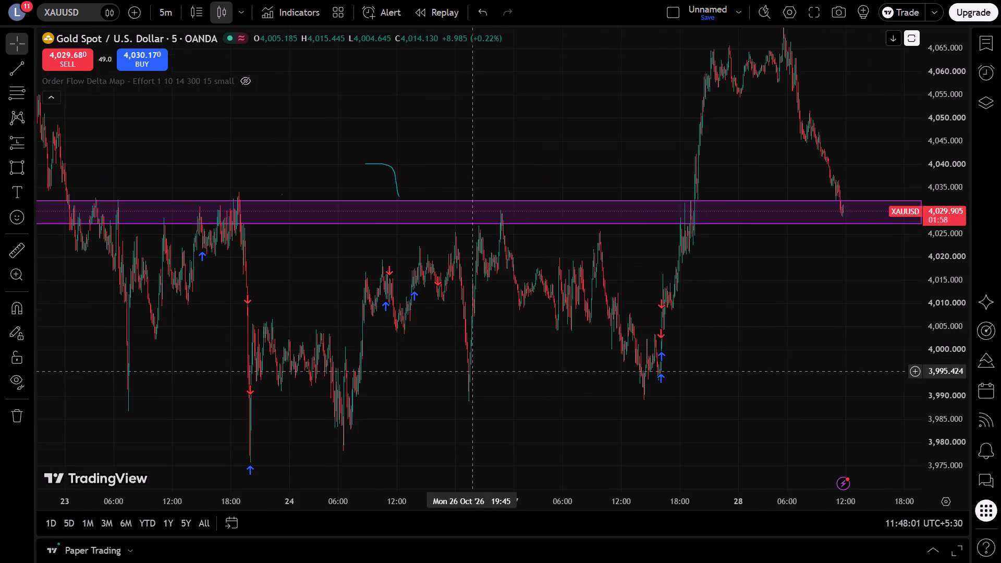
{"action": "left_click_drag", "start_coordinate": [411, 397], "coordinate": [289, 417]}
{"action": "scroll", "coordinate": [623, 237], "scroll_direction": "up", "scroll_amount": 3}
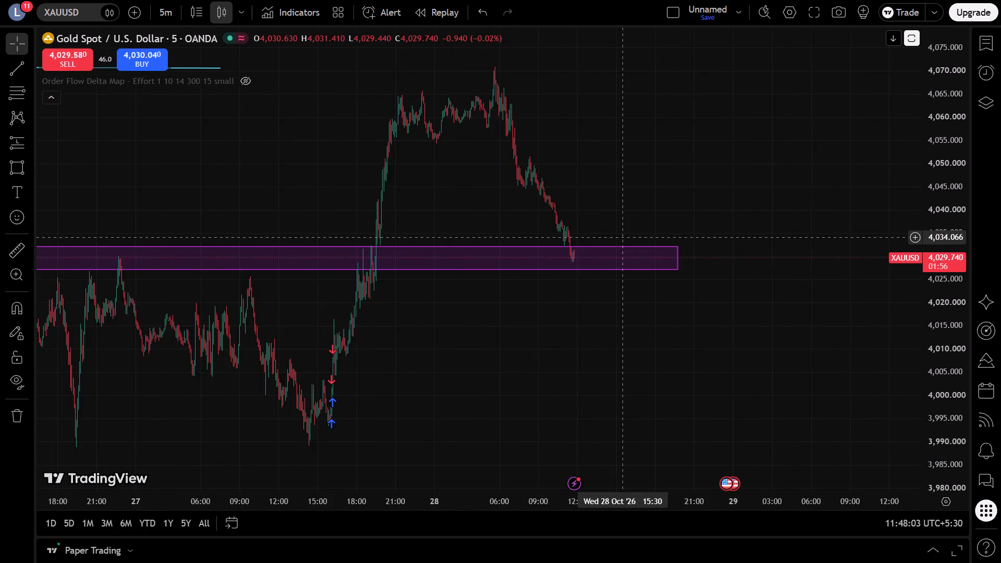
{"action": "scroll", "coordinate": [623, 237], "scroll_direction": "up", "scroll_amount": 3}
{"action": "left_click_drag", "start_coordinate": [489, 189], "coordinate": [563, 286]}
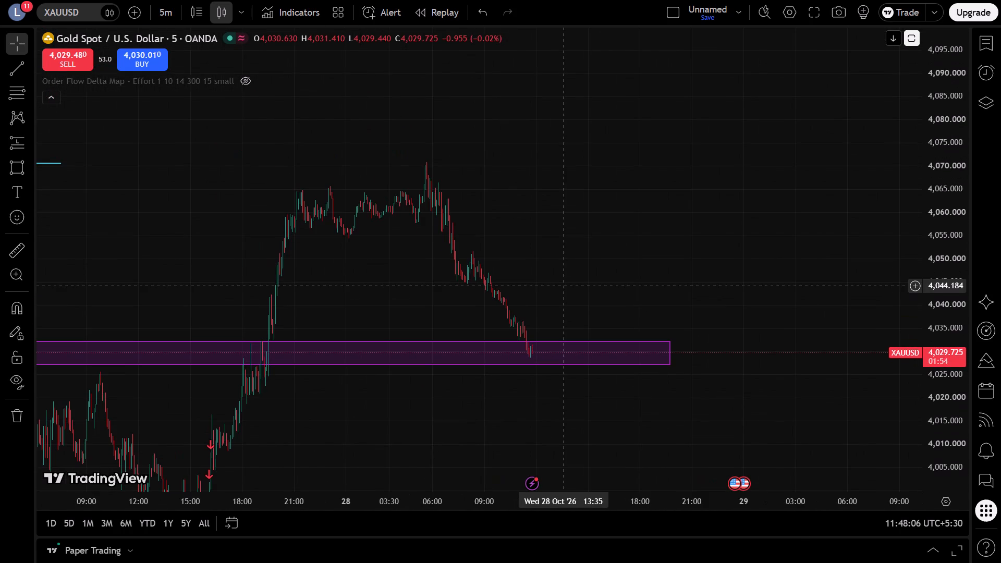
{"action": "left_click_drag", "start_coordinate": [563, 286], "coordinate": [569, 268]}
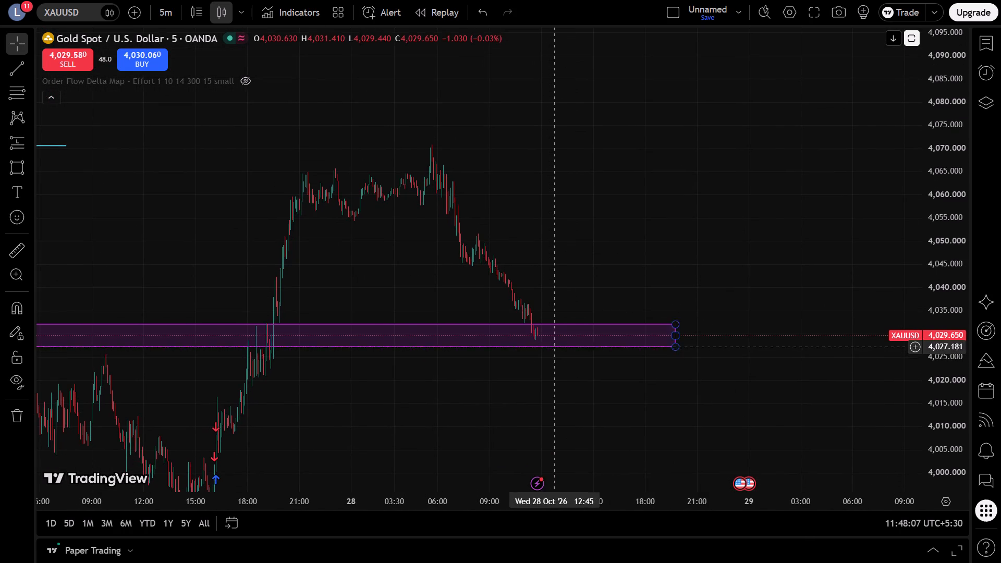
{"action": "scroll", "coordinate": [556, 344], "scroll_direction": "up", "scroll_amount": 4}
{"action": "scroll", "coordinate": [486, 240], "scroll_direction": "down", "scroll_amount": 4}
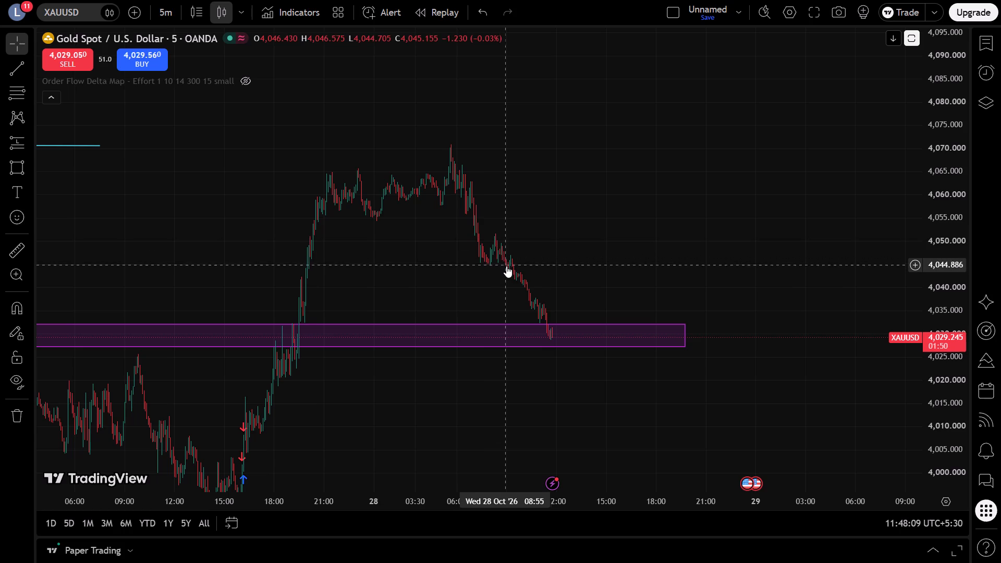
Place a market buy order for 6 XAUUSD using 28.70% of the balance, without exits.
{"action": "key", "text": "shift+b"}
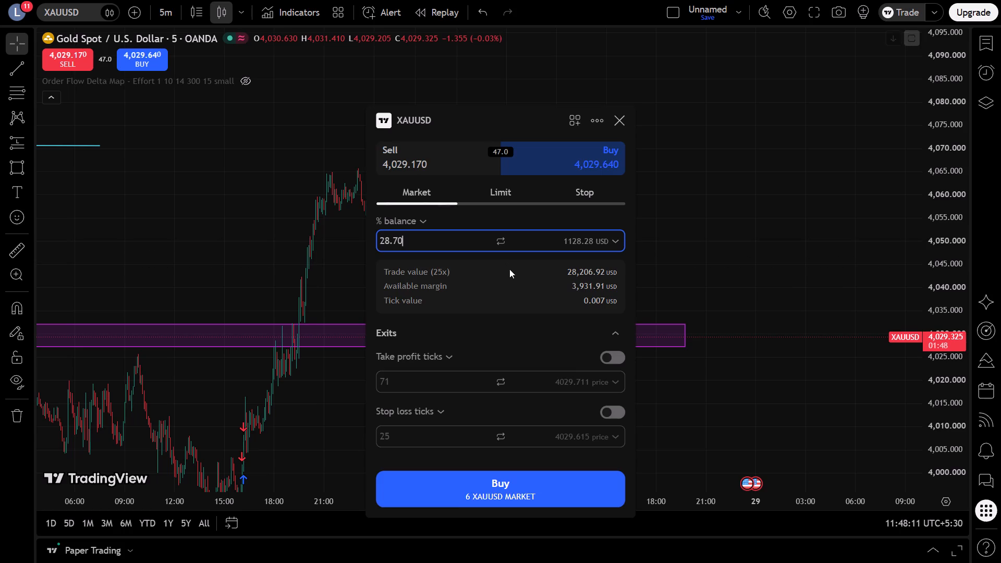
{"action": "left_click", "coordinate": [569, 492]}
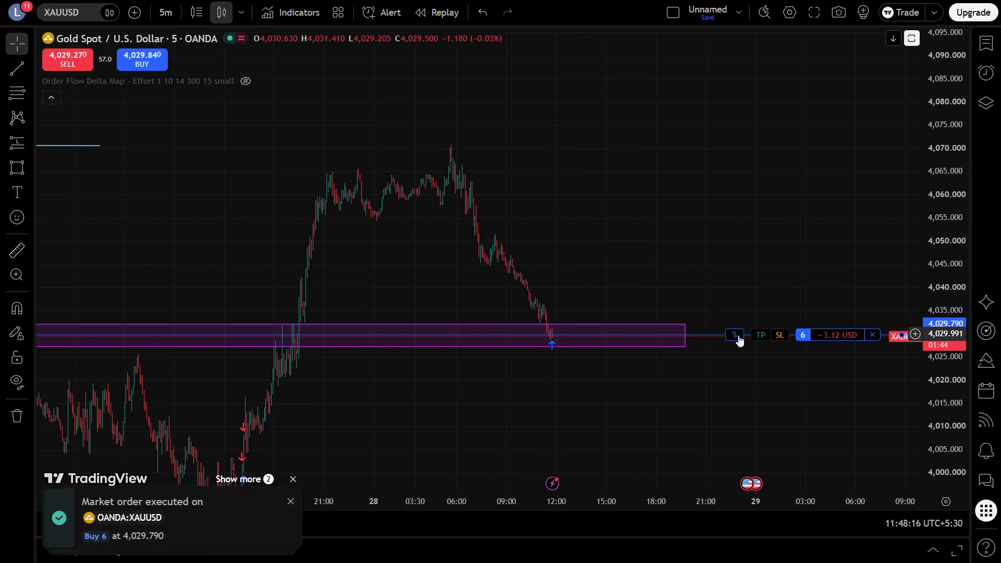
Add a take-profit level to the open XAUUSD buy position at 4,054.723.
{"action": "left_click", "coordinate": [757, 332]}
{"action": "left_click_drag", "start_coordinate": [756, 332], "coordinate": [750, 222]}
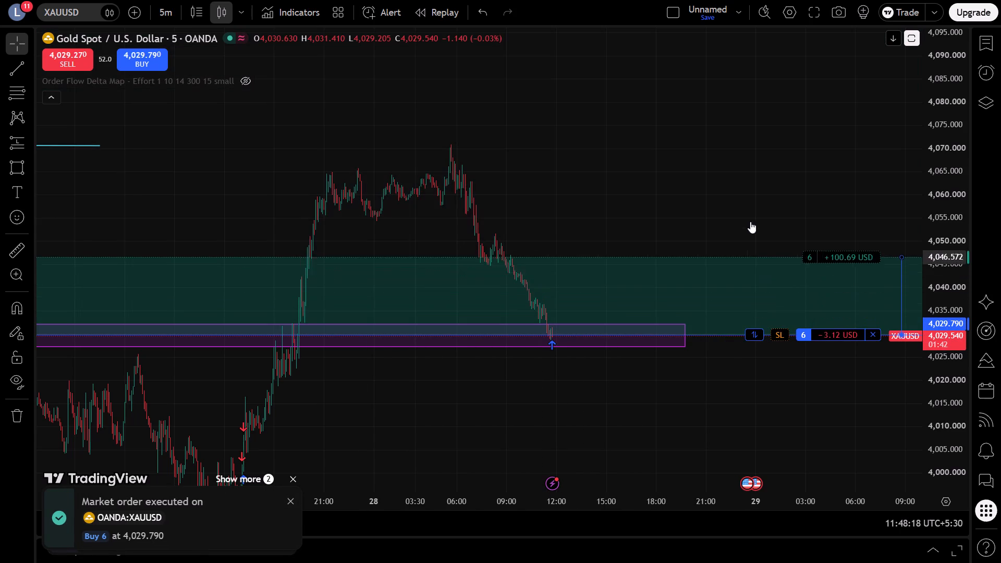
{"action": "left_click_drag", "start_coordinate": [750, 222], "coordinate": [752, 144]}
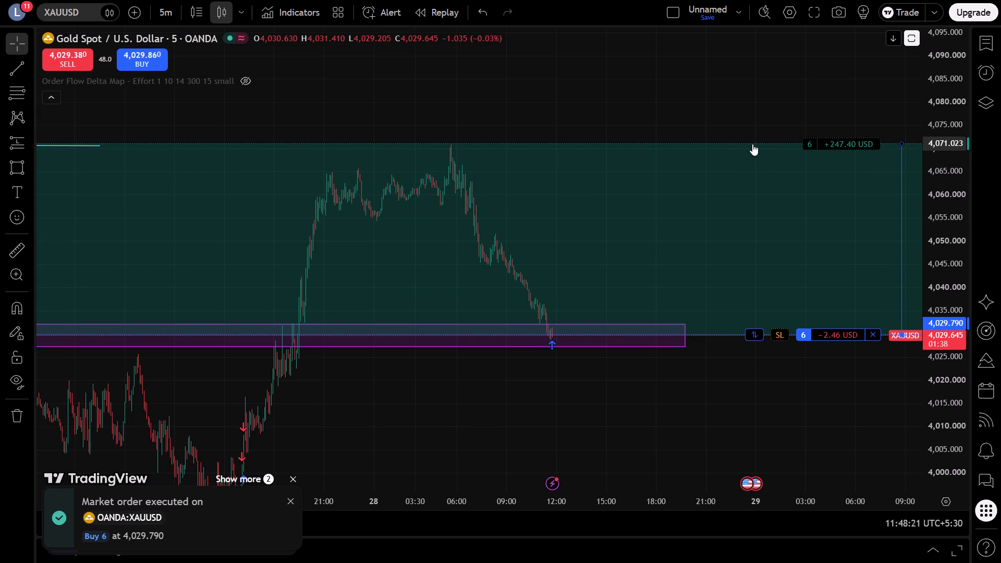
{"action": "left_click_drag", "start_coordinate": [752, 144], "coordinate": [753, 148]}
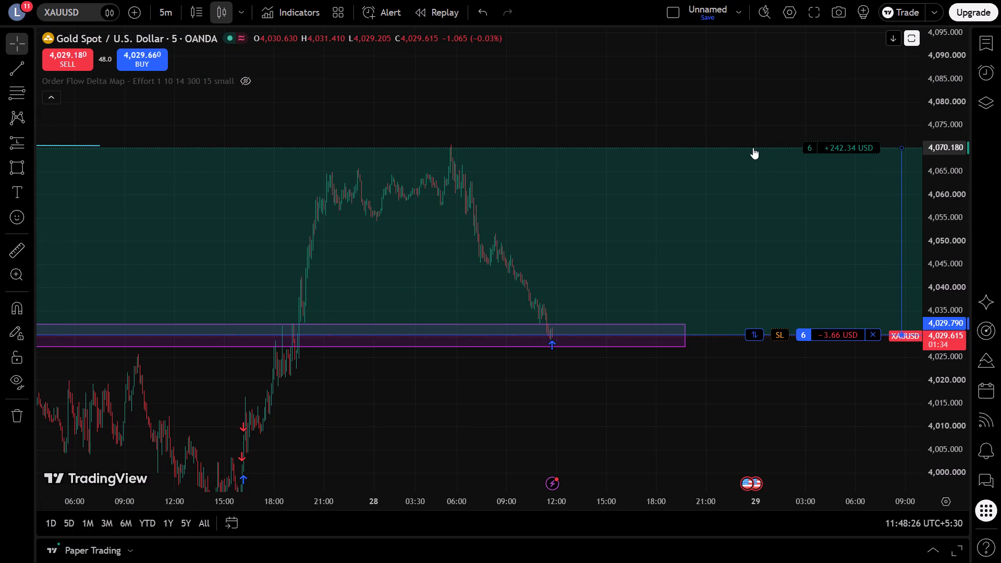
{"action": "left_click_drag", "start_coordinate": [753, 148], "coordinate": [770, 219]}
Add a stop-loss level to the position at 4,027.462, near the rectangle's lower edge, and confirm both exit orders.
{"action": "left_click_drag", "start_coordinate": [782, 332], "coordinate": [784, 347]}
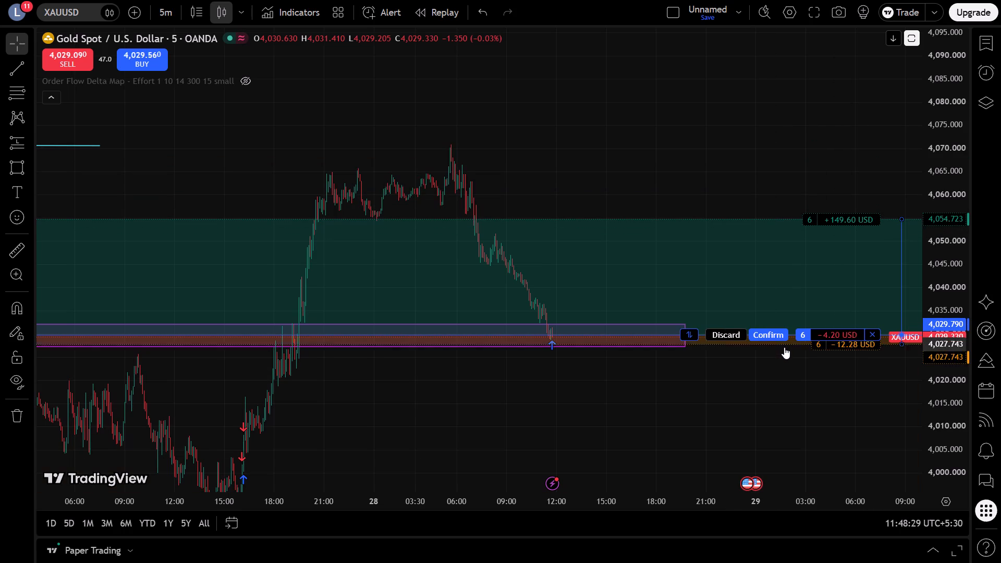
{"action": "left_click_drag", "start_coordinate": [784, 347], "coordinate": [789, 346]}
{"action": "left_click", "coordinate": [809, 397]}
{"action": "left_click", "coordinate": [774, 336]}
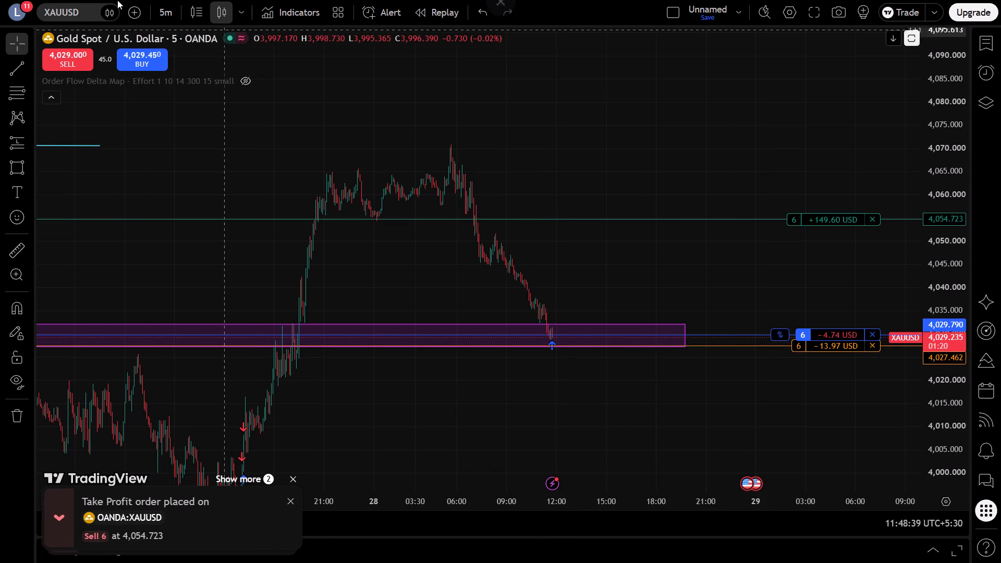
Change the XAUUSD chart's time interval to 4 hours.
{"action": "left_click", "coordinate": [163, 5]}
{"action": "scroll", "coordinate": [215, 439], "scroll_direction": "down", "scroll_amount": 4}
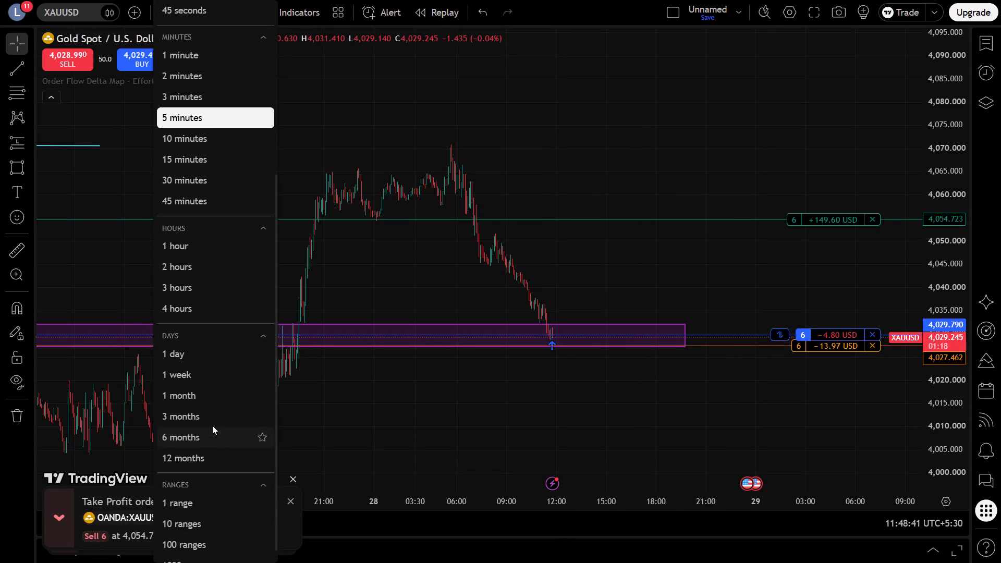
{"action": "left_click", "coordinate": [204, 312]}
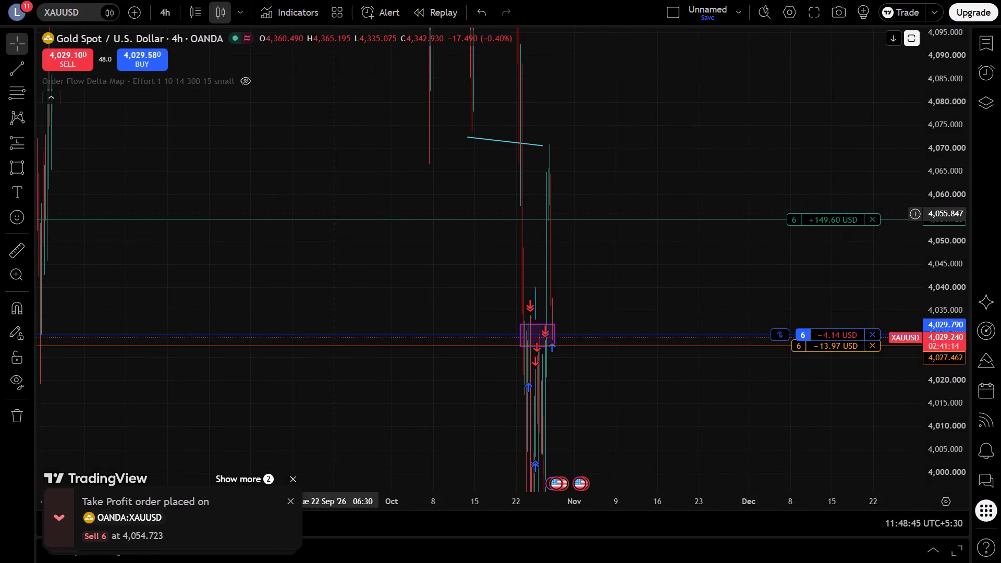
Reload the chart page, accepting that unsaved changes may be lost.
{"action": "key", "text": "ctrl+r"}
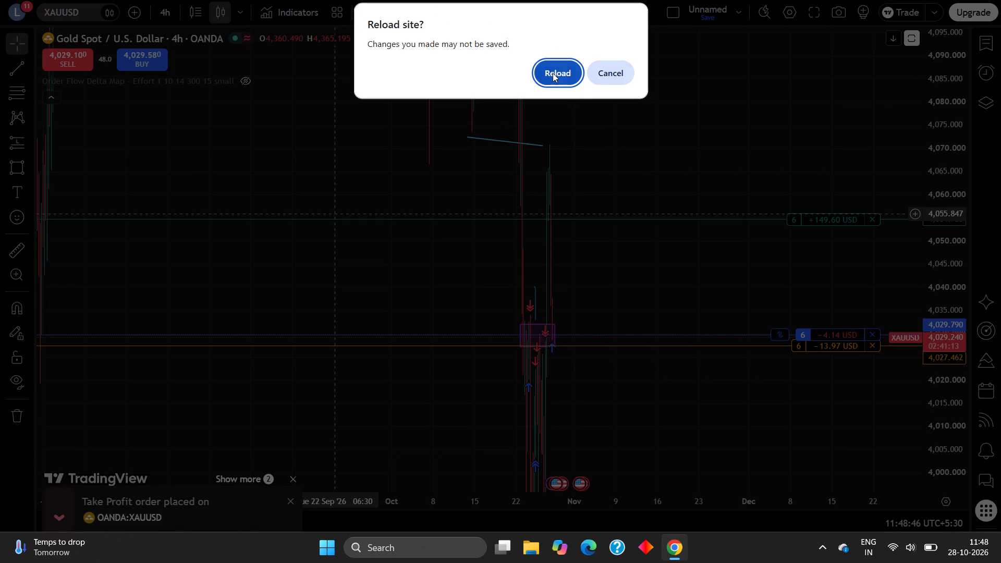
{"action": "left_click", "coordinate": [553, 74]}
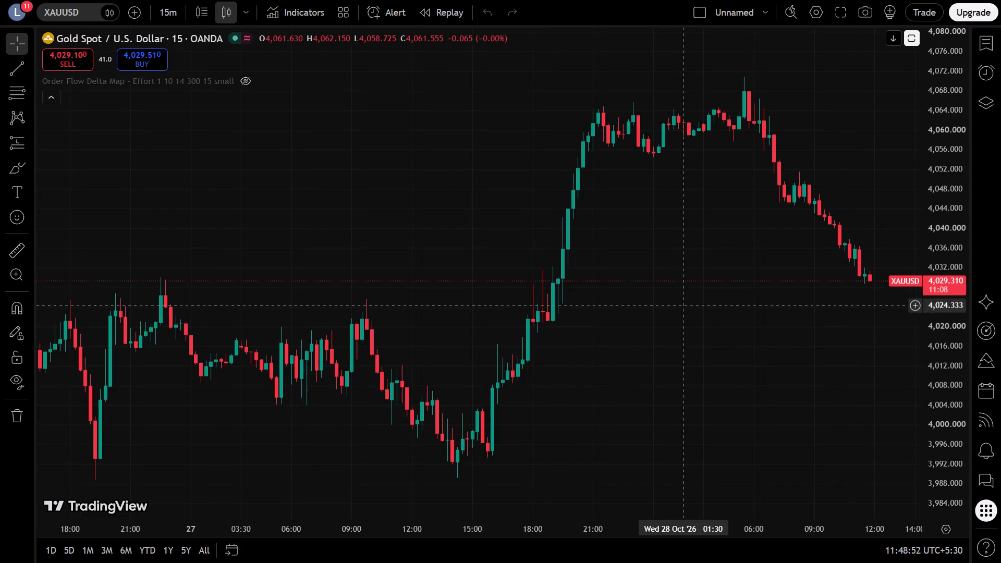
Switch the reloaded XAUUSD chart's time interval from 15 minutes to 4 hours.
{"action": "left_click_drag", "start_coordinate": [561, 334], "coordinate": [336, 339]}
{"action": "scroll", "coordinate": [440, 261], "scroll_direction": "down", "scroll_amount": 6}
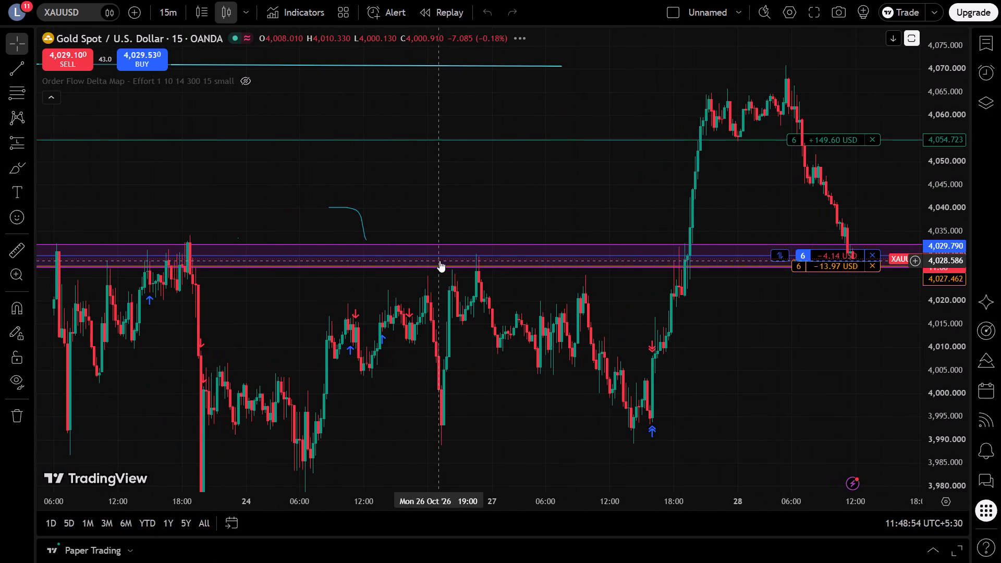
{"action": "left_click", "coordinate": [158, 3]}
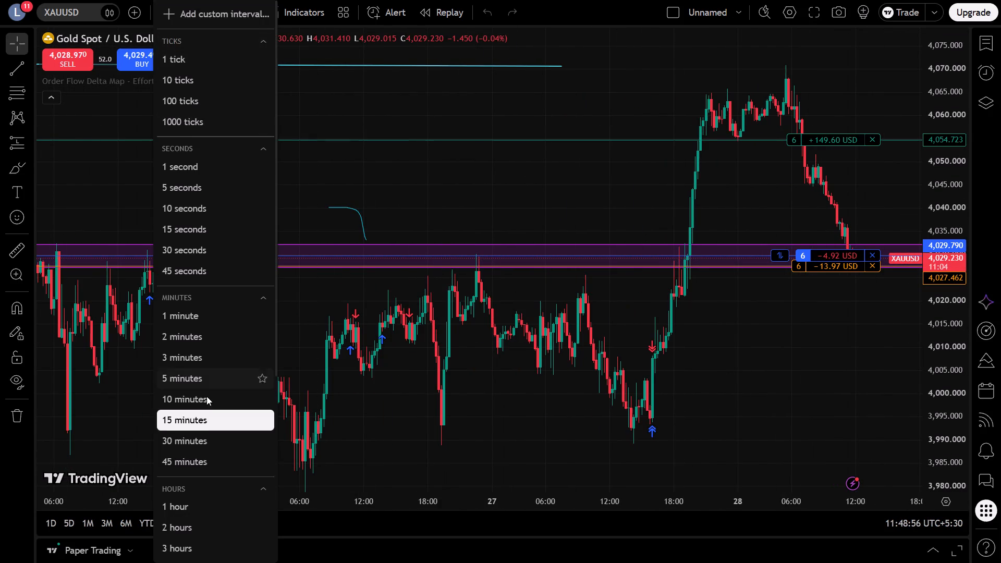
{"action": "scroll", "coordinate": [206, 396], "scroll_direction": "down", "scroll_amount": 3}
{"action": "left_click", "coordinate": [193, 365]}
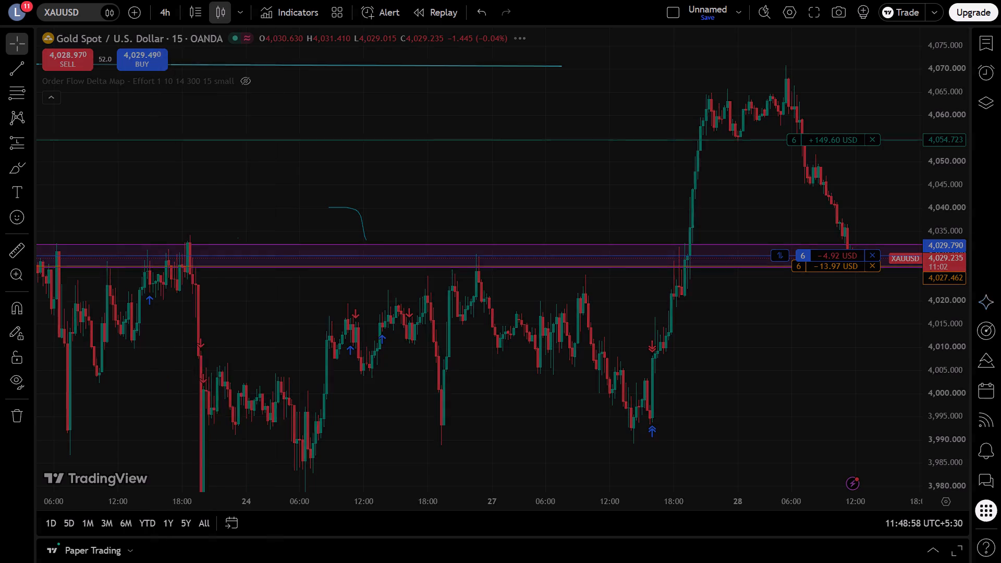
Examine the 4-hour candles around the marked price zone and the open position's entry, take-profit and stop-loss levels.
{"action": "scroll", "coordinate": [582, 317], "scroll_direction": "up", "scroll_amount": 15}
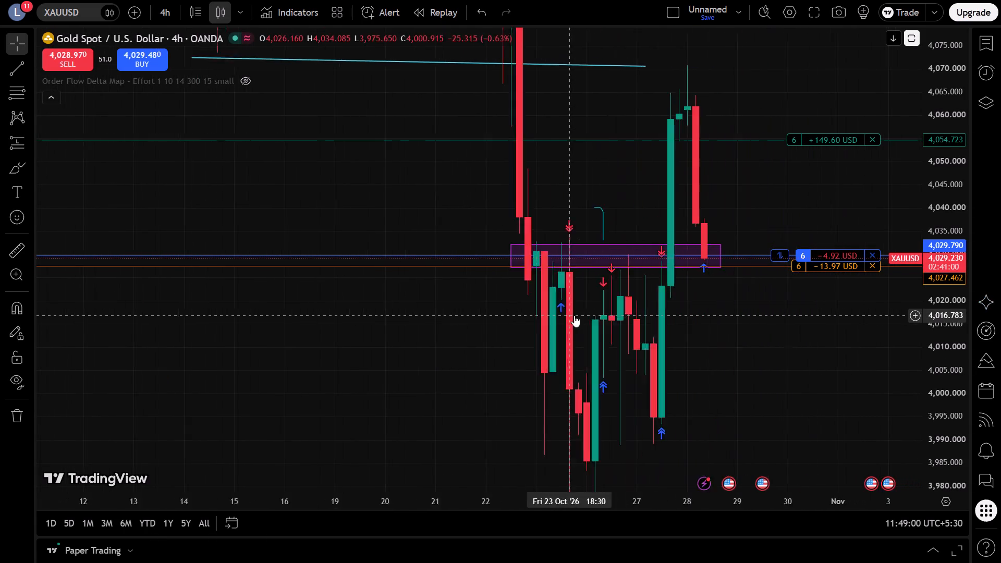
{"action": "scroll", "coordinate": [574, 315], "scroll_direction": "up", "scroll_amount": 11}
{"action": "left_click_drag", "start_coordinate": [445, 378], "coordinate": [701, 336]}
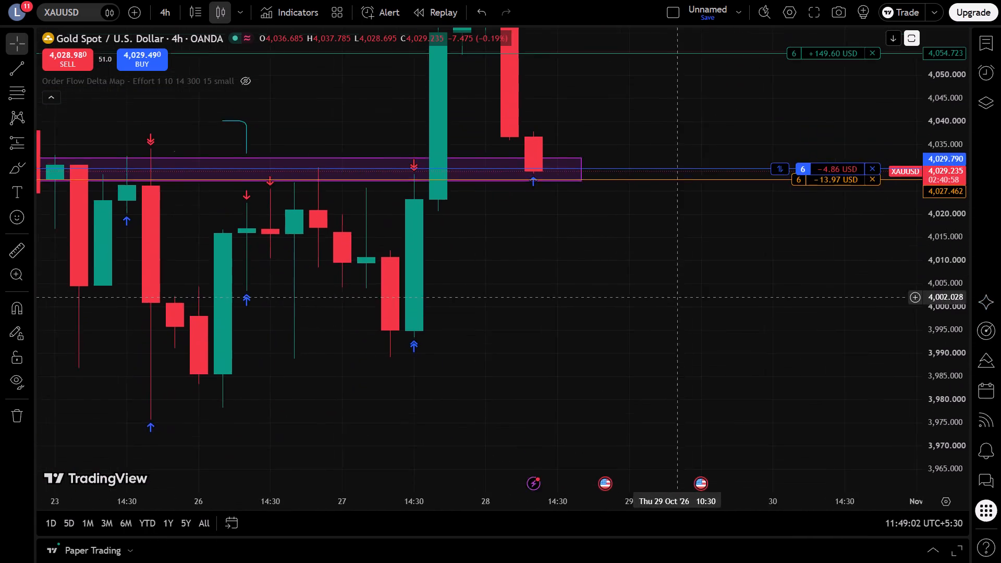
{"action": "left_click_drag", "start_coordinate": [701, 336], "coordinate": [719, 381]}
{"action": "scroll", "coordinate": [307, 169], "scroll_direction": "up", "scroll_amount": 1}
{"action": "scroll", "coordinate": [341, 164], "scroll_direction": "down", "scroll_amount": 7}
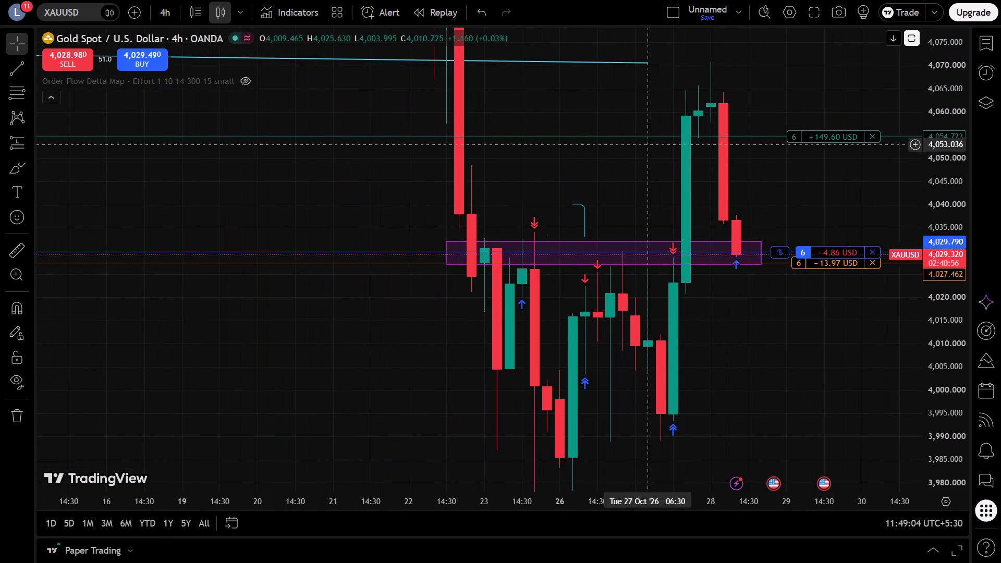
{"action": "scroll", "coordinate": [963, 175], "scroll_direction": "down", "scroll_amount": 20}
{"action": "scroll", "coordinate": [963, 175], "scroll_direction": "down", "scroll_amount": 4}
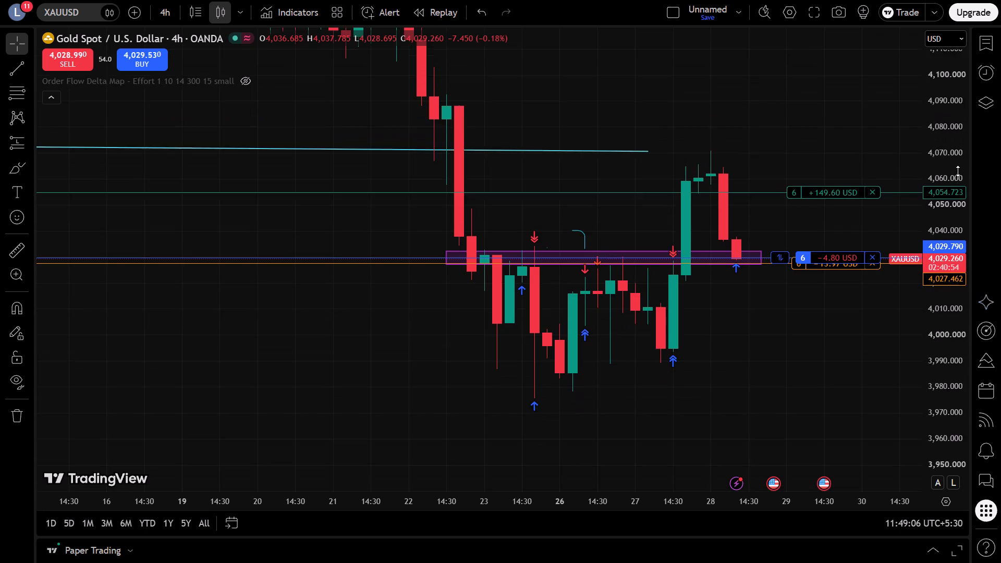
{"action": "scroll", "coordinate": [958, 171], "scroll_direction": "up", "scroll_amount": 12}
{"action": "left_click_drag", "start_coordinate": [751, 408], "coordinate": [636, 389]}
{"action": "scroll", "coordinate": [634, 378], "scroll_direction": "up", "scroll_amount": 3}
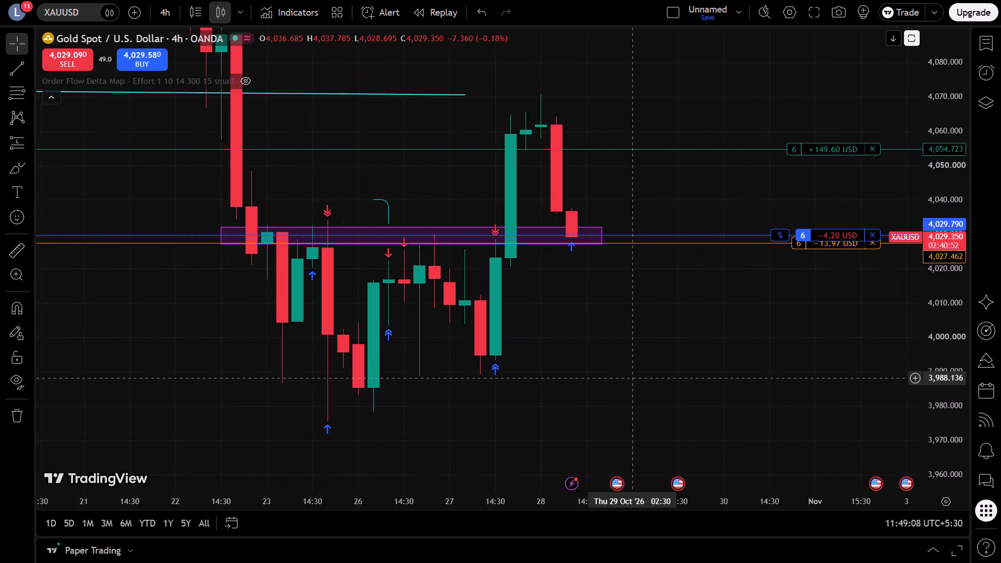
{"action": "scroll", "coordinate": [634, 378], "scroll_direction": "down", "scroll_amount": 2}
{"action": "left_click_drag", "start_coordinate": [205, 191], "coordinate": [353, 376]}
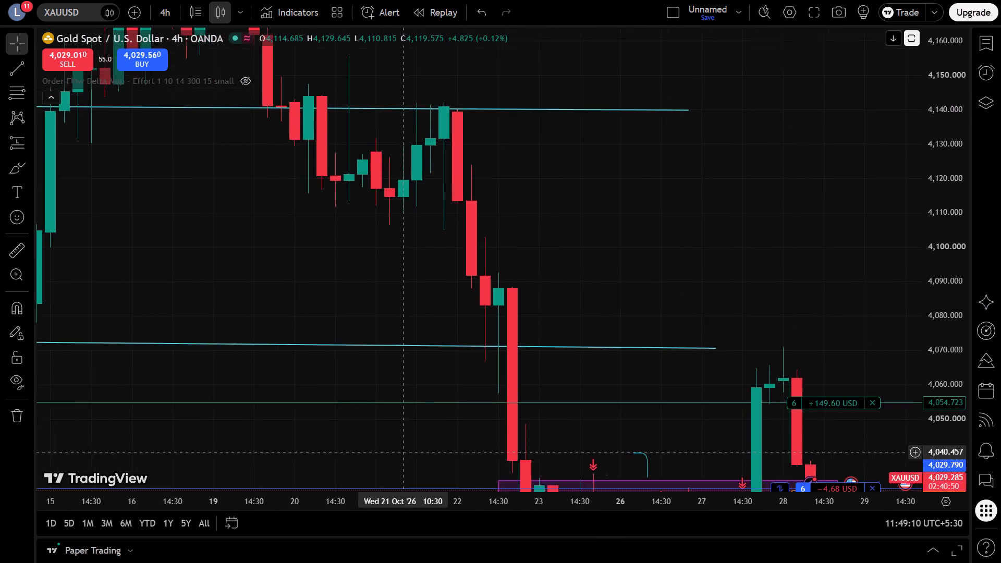
{"action": "left_click_drag", "start_coordinate": [353, 376], "coordinate": [218, 251]}
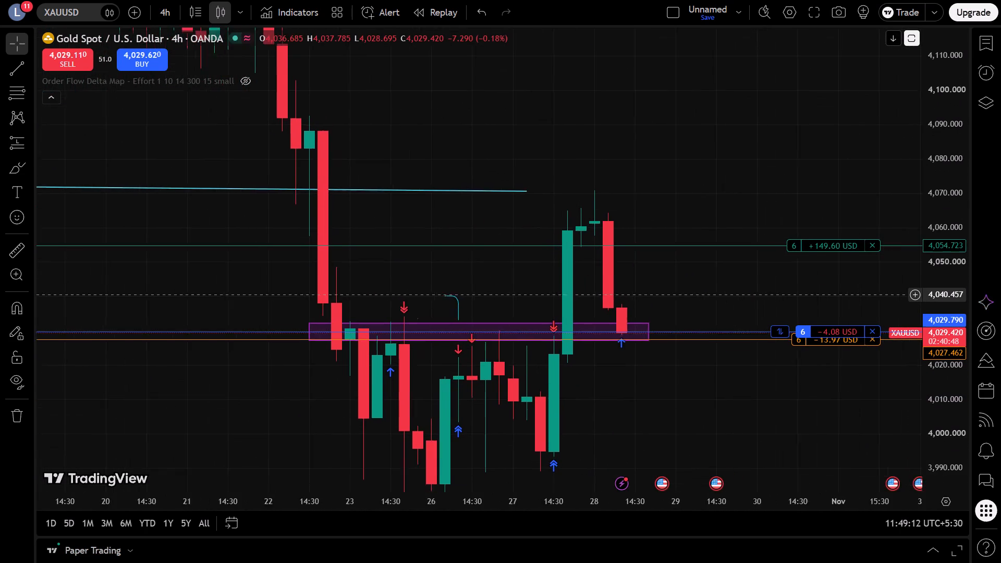
{"action": "left_click_drag", "start_coordinate": [218, 251], "coordinate": [203, 217]}
{"action": "scroll", "coordinate": [204, 218], "scroll_direction": "up", "scroll_amount": 3}
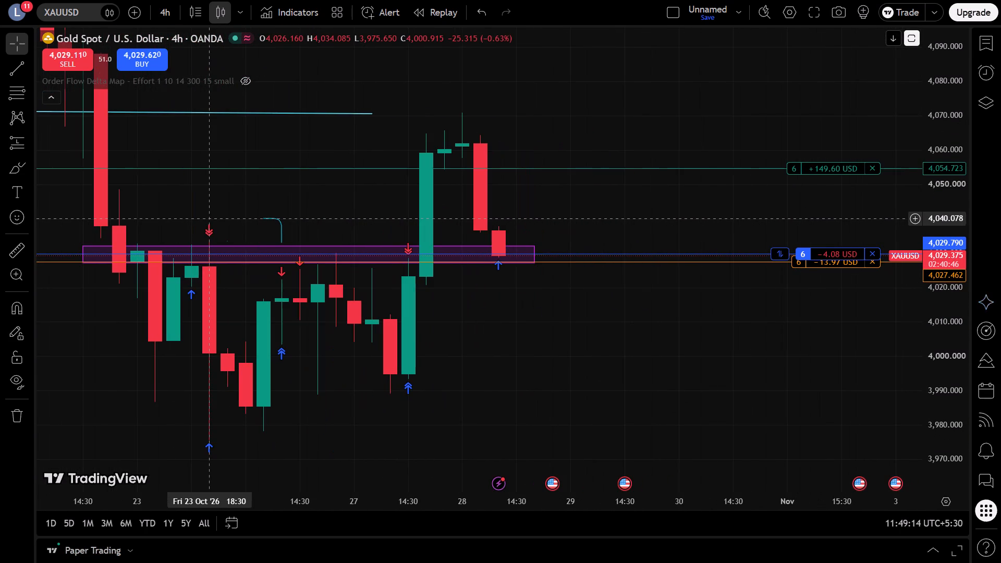
{"action": "scroll", "coordinate": [204, 219], "scroll_direction": "down", "scroll_amount": 4}
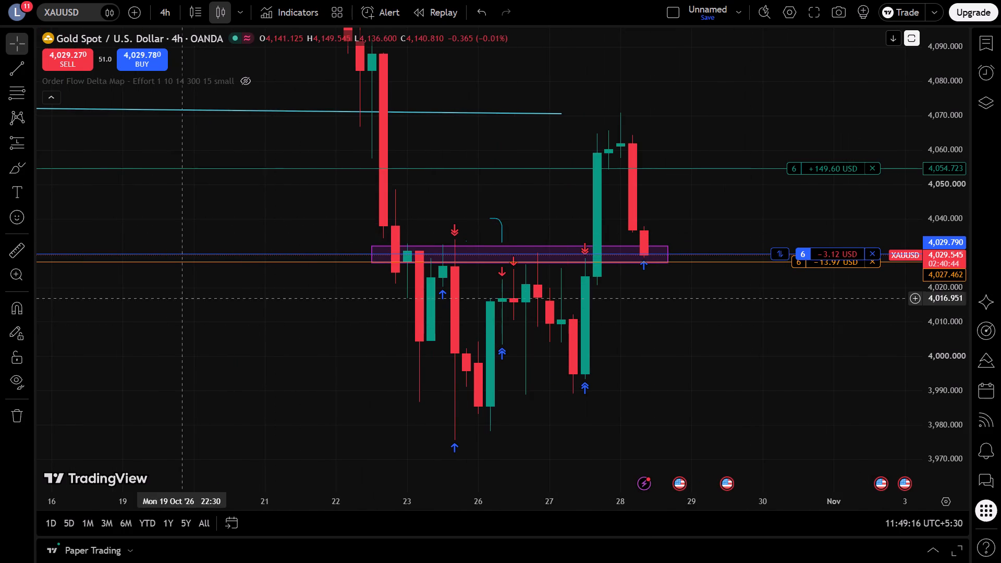
{"action": "scroll", "coordinate": [180, 292], "scroll_direction": "down", "scroll_amount": 20}
{"action": "scroll", "coordinate": [180, 292], "scroll_direction": "down", "scroll_amount": 18}
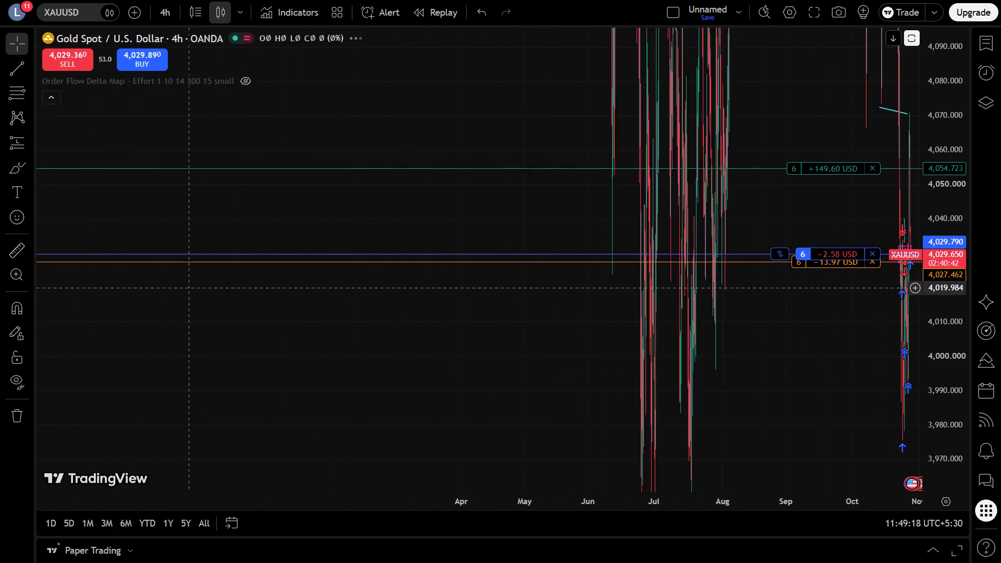
{"action": "scroll", "coordinate": [189, 288], "scroll_direction": "up", "scroll_amount": 20}
{"action": "scroll", "coordinate": [189, 288], "scroll_direction": "up", "scroll_amount": 18}
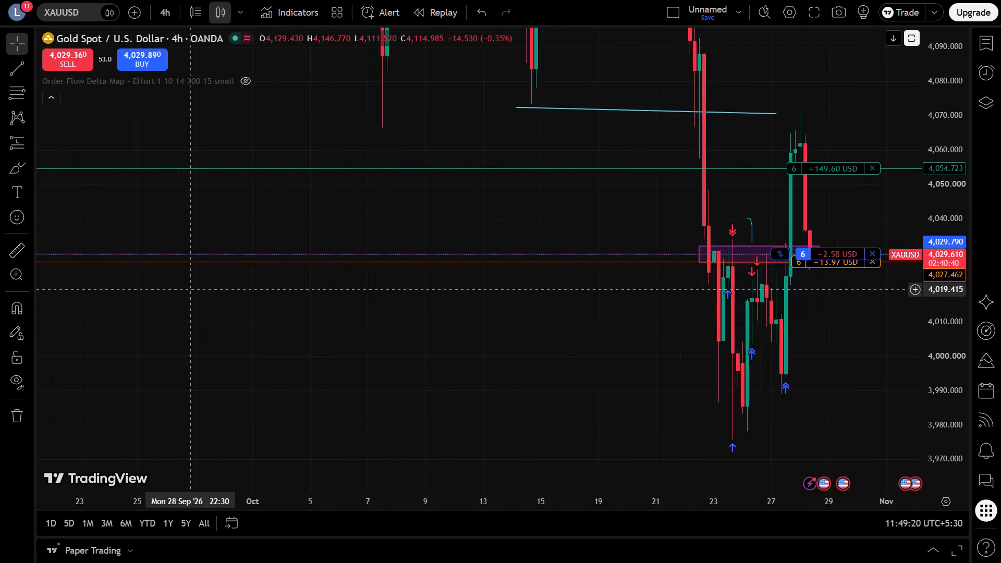
{"action": "scroll", "coordinate": [190, 289], "scroll_direction": "up", "scroll_amount": 15}
{"action": "scroll", "coordinate": [681, 293], "scroll_direction": "down", "scroll_amount": 5}
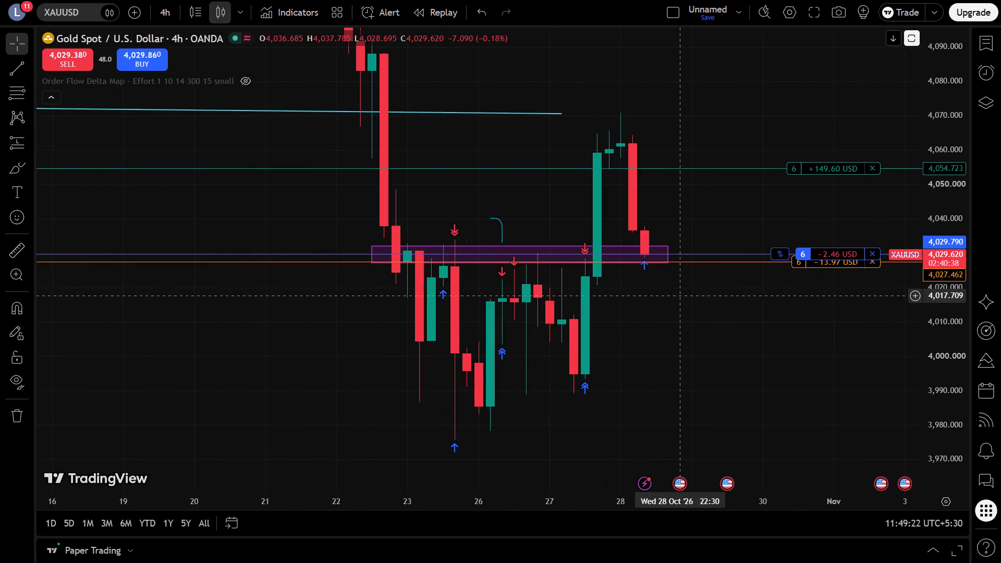
Examine the wider 4-hour price history above the marked zone, including the two blue lines and the September decline.
{"action": "left_click_drag", "start_coordinate": [409, 165], "coordinate": [546, 339]}
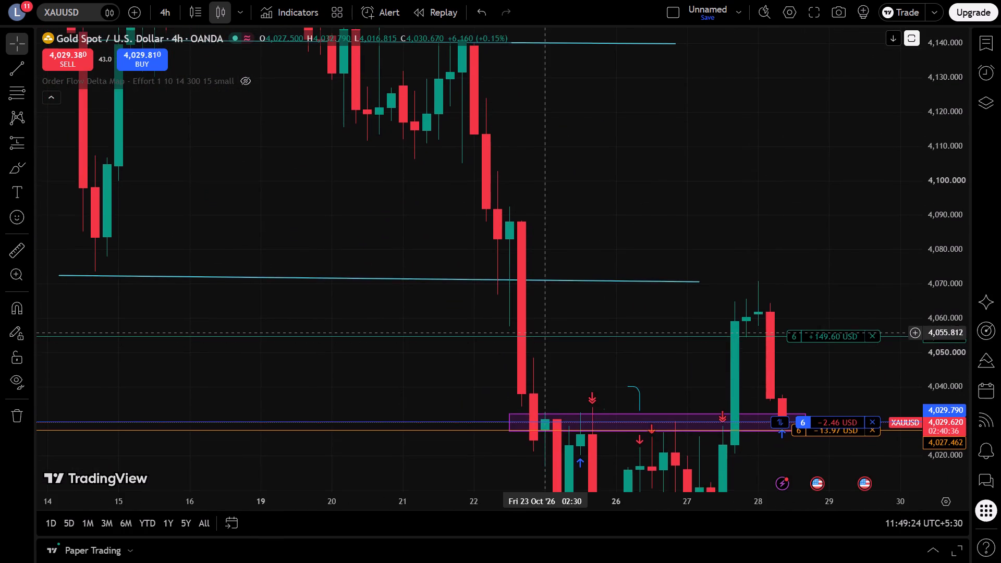
{"action": "scroll", "coordinate": [544, 328], "scroll_direction": "down", "scroll_amount": 2}
{"action": "scroll", "coordinate": [936, 194], "scroll_direction": "down", "scroll_amount": 7}
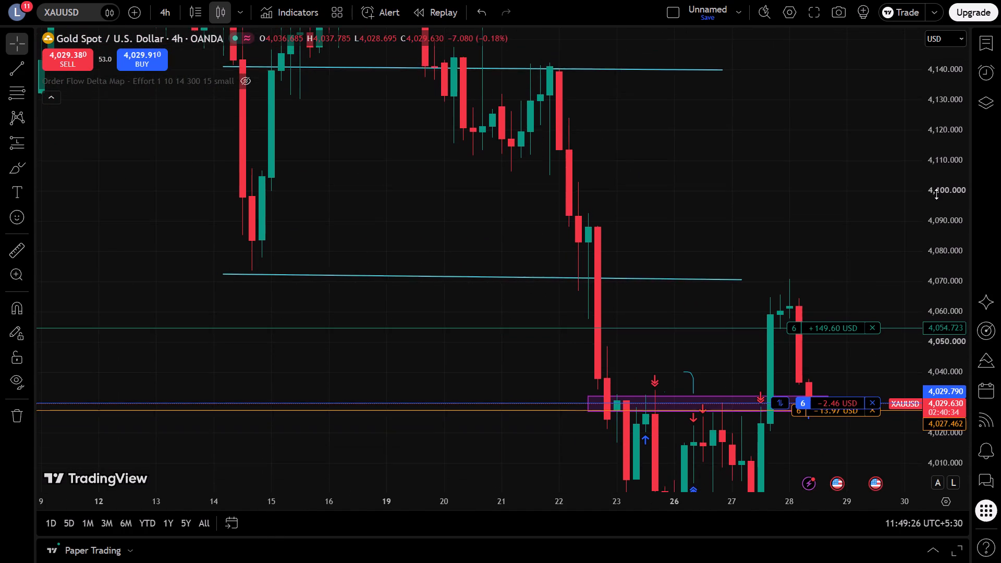
{"action": "scroll", "coordinate": [936, 194], "scroll_direction": "down", "scroll_amount": 20}
{"action": "scroll", "coordinate": [936, 194], "scroll_direction": "down", "scroll_amount": 12}
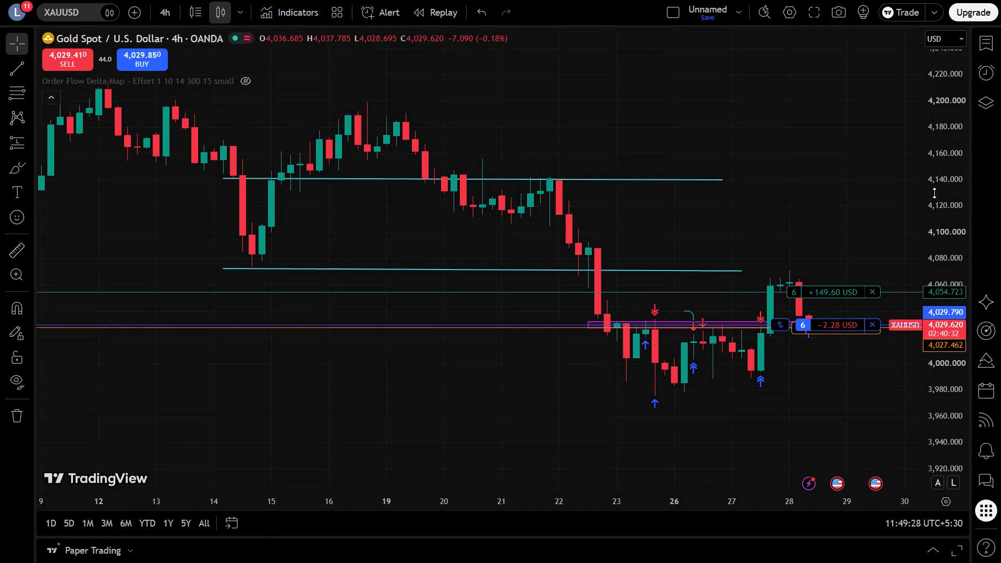
{"action": "scroll", "coordinate": [934, 193], "scroll_direction": "down", "scroll_amount": 6}
{"action": "scroll", "coordinate": [934, 192], "scroll_direction": "up", "scroll_amount": 12}
{"action": "left_click_drag", "start_coordinate": [544, 181], "coordinate": [513, 215]}
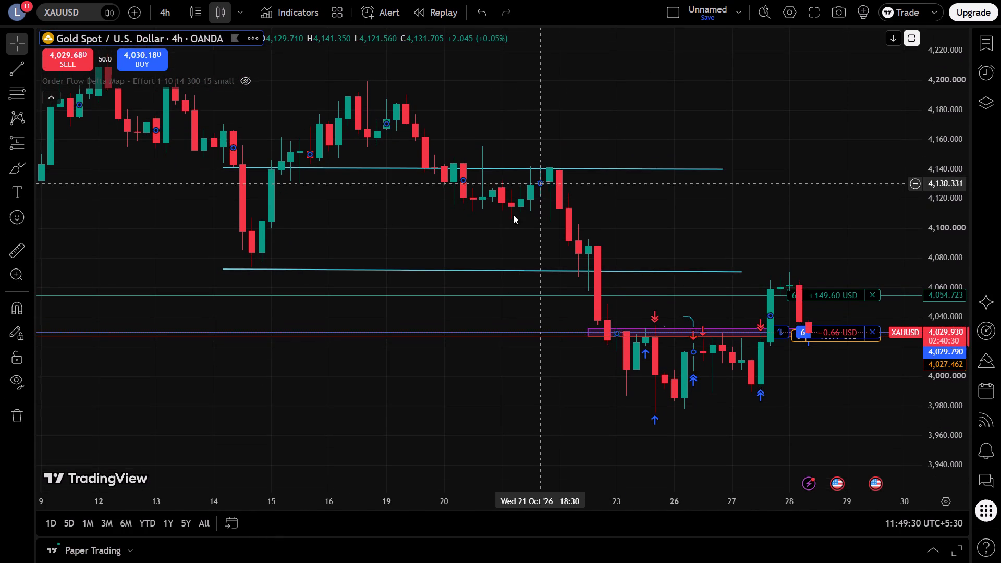
{"action": "left_click_drag", "start_coordinate": [513, 215], "coordinate": [397, 238]}
{"action": "scroll", "coordinate": [482, 287], "scroll_direction": "down", "scroll_amount": 1}
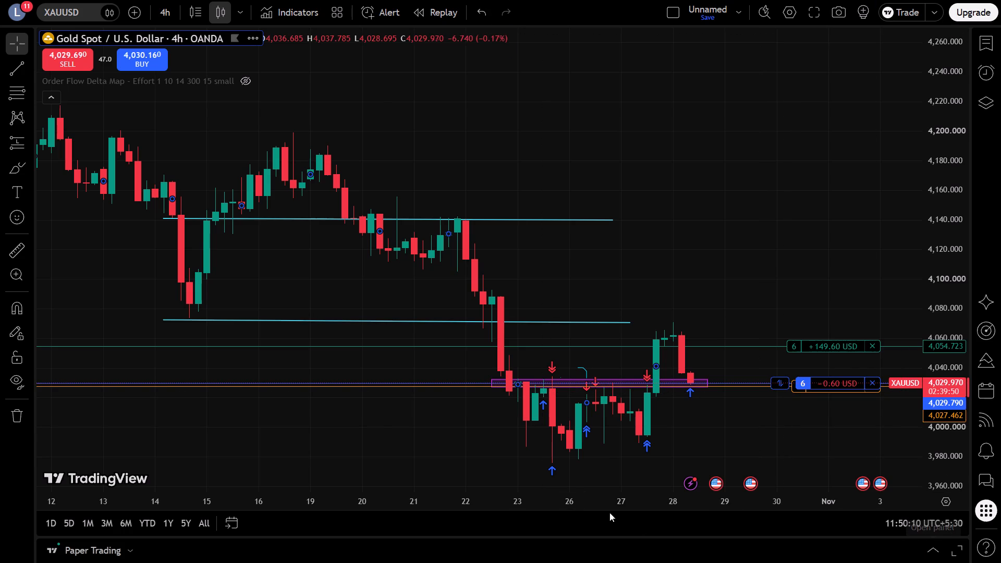
{"action": "scroll", "coordinate": [463, 369], "scroll_direction": "down", "scroll_amount": 5}
{"action": "scroll", "coordinate": [511, 354], "scroll_direction": "down", "scroll_amount": 4}
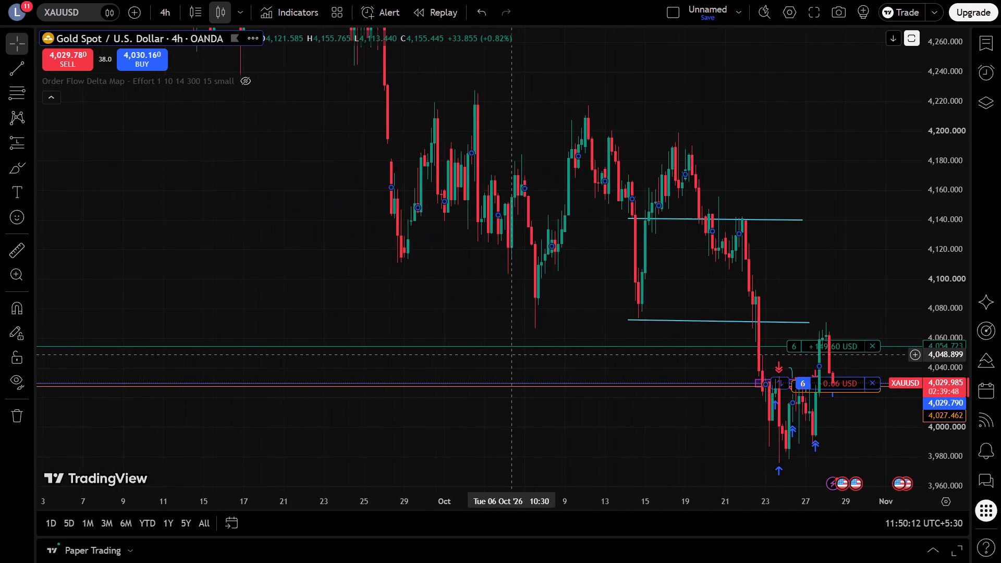
{"action": "scroll", "coordinate": [511, 354], "scroll_direction": "down", "scroll_amount": 2}
{"action": "scroll", "coordinate": [516, 354], "scroll_direction": "up", "scroll_amount": 5}
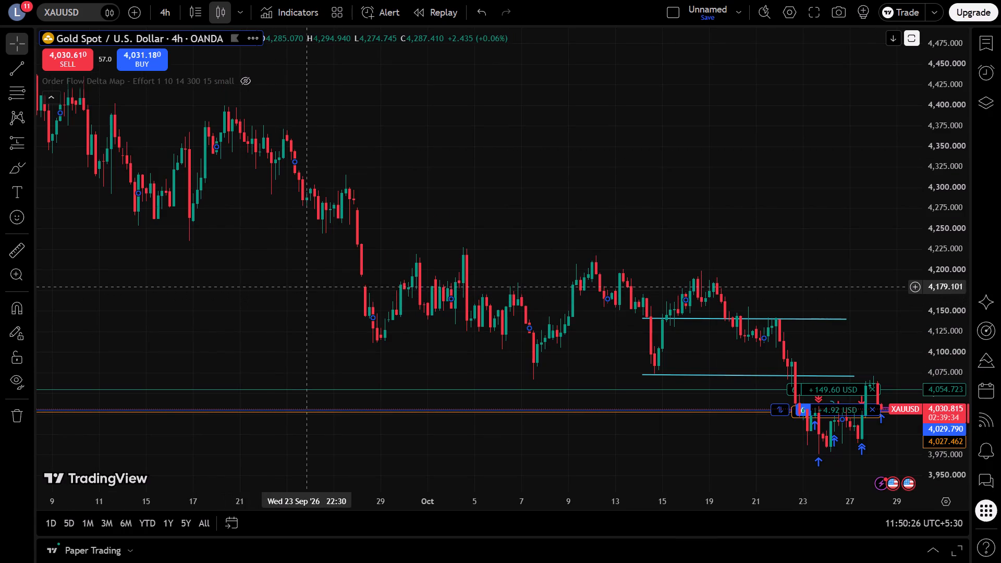
Draw a rectangle zone over the early-October highs, about 4,226 to 4,199, spanning 24 September to 27 October.
{"action": "left_click_drag", "start_coordinate": [317, 249], "coordinate": [330, 258]}
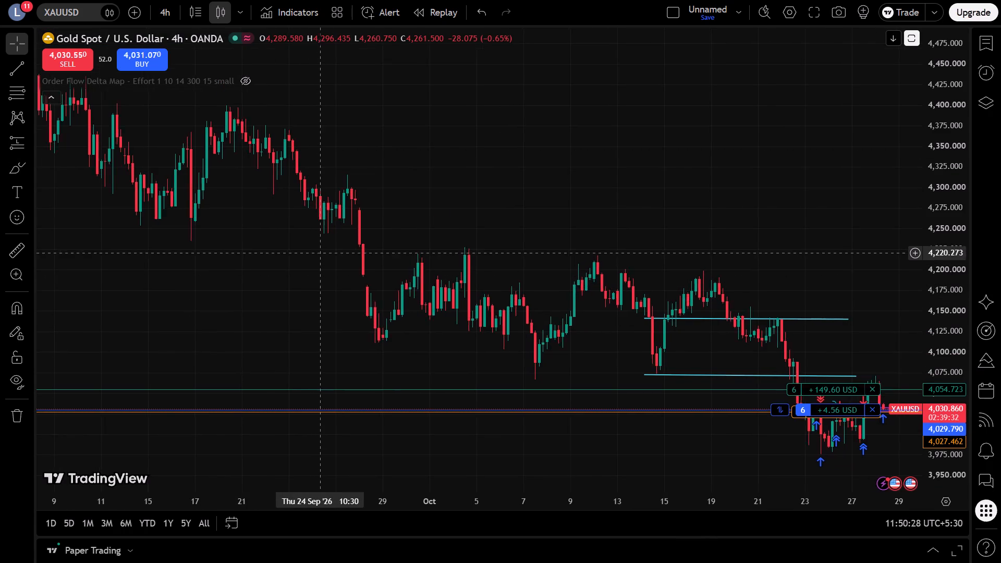
{"action": "left_click_drag", "start_coordinate": [330, 258], "coordinate": [341, 263]}
{"action": "key", "text": "alt+shift+r"}
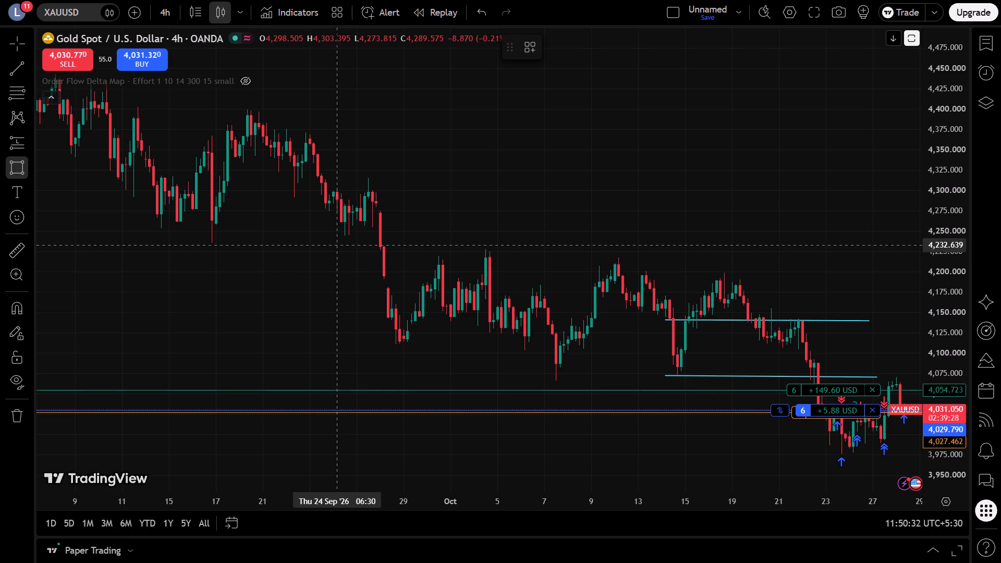
{"action": "left_click_drag", "start_coordinate": [335, 250], "coordinate": [890, 272]}
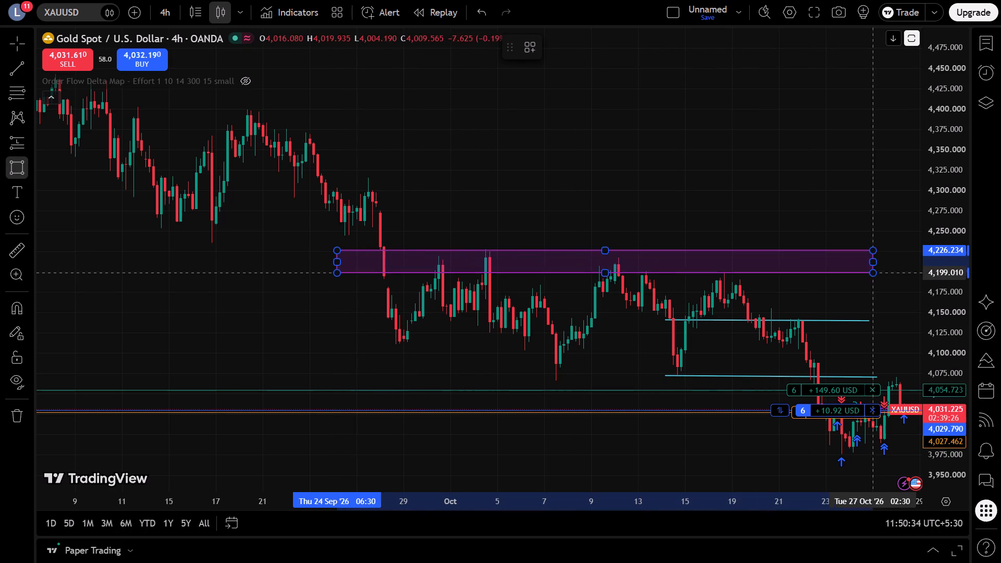
{"action": "left_click_drag", "start_coordinate": [890, 272], "coordinate": [916, 271]}
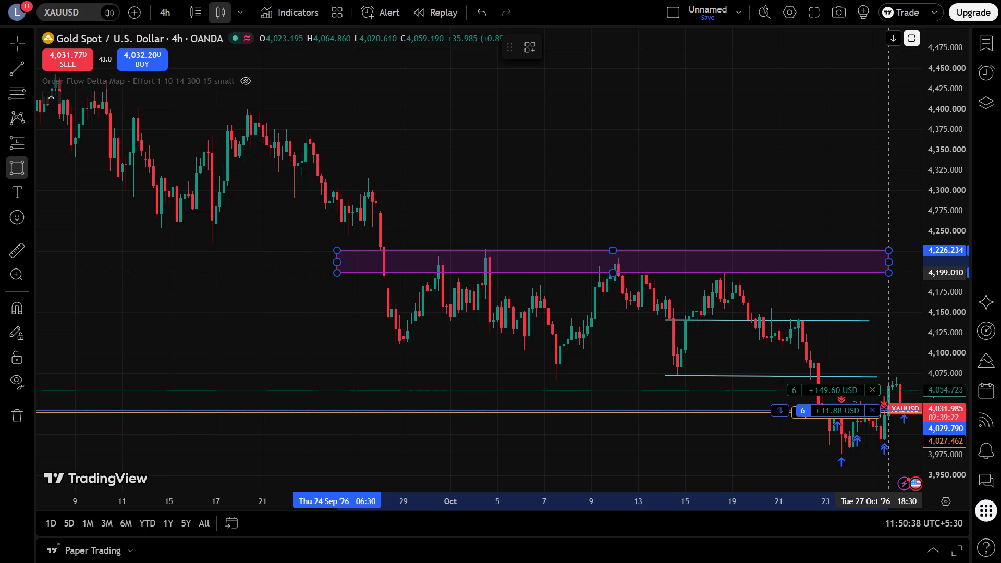
{"action": "left_click", "coordinate": [890, 273]}
{"action": "left_click", "coordinate": [823, 206]}
Draw a second rectangle zone over the October lows, about 4,098 to 4,068, spanning 25 September to 28 October.
{"action": "left_click_drag", "start_coordinate": [626, 351], "coordinate": [517, 245]}
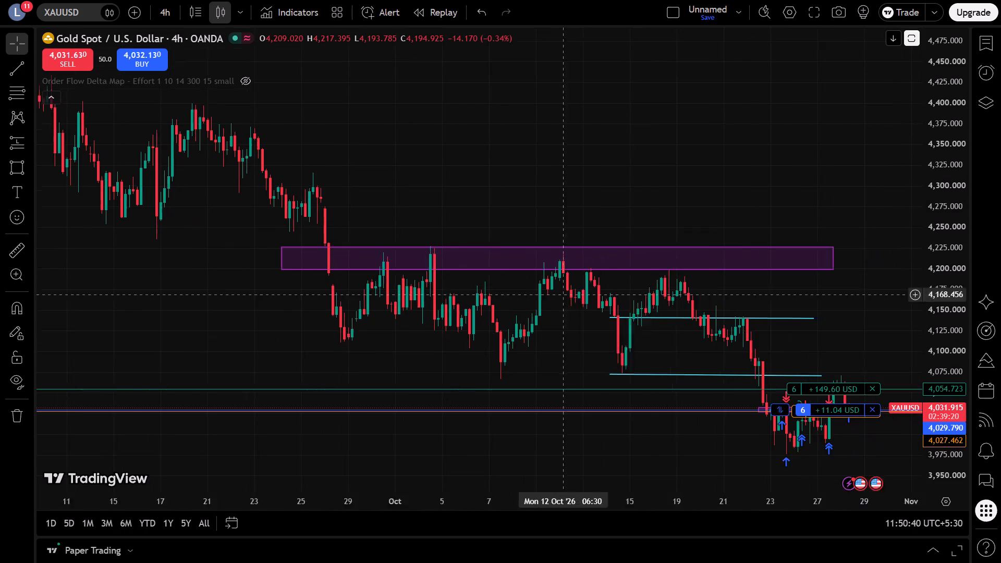
{"action": "left_click_drag", "start_coordinate": [517, 245], "coordinate": [512, 195]}
{"action": "left_click", "coordinate": [549, 248]}
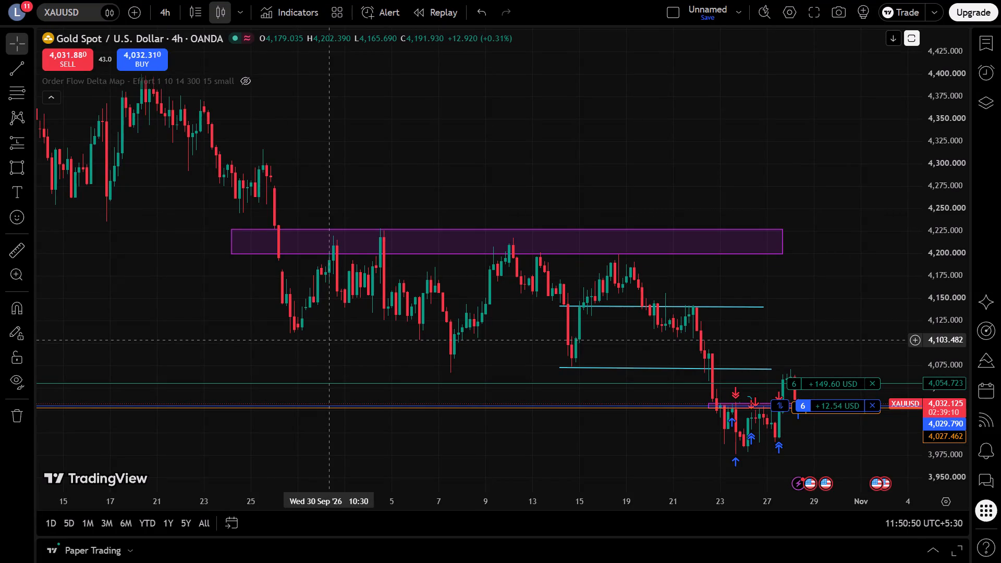
{"action": "key", "text": "alt+shift+r"}
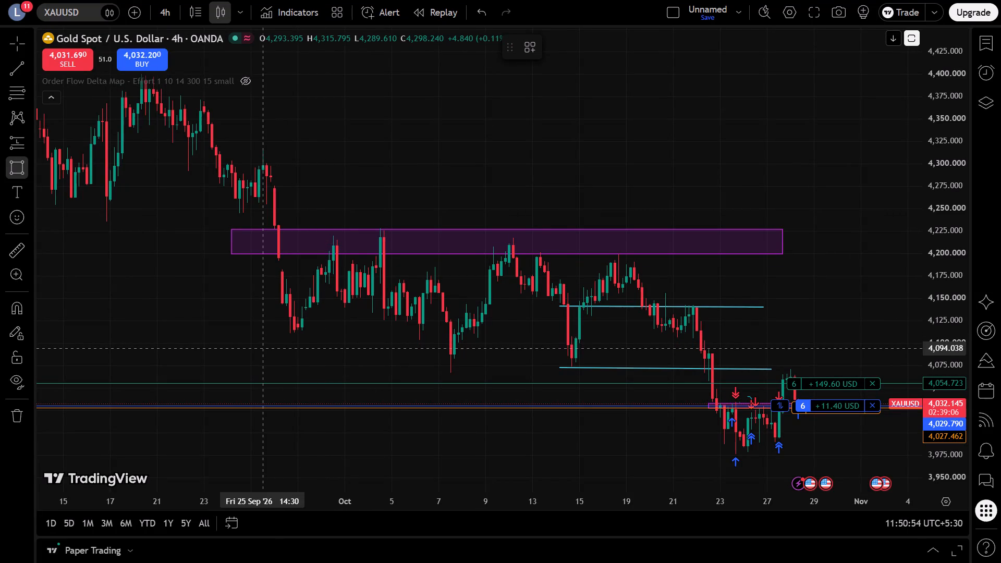
{"action": "left_click_drag", "start_coordinate": [265, 344], "coordinate": [505, 368]}
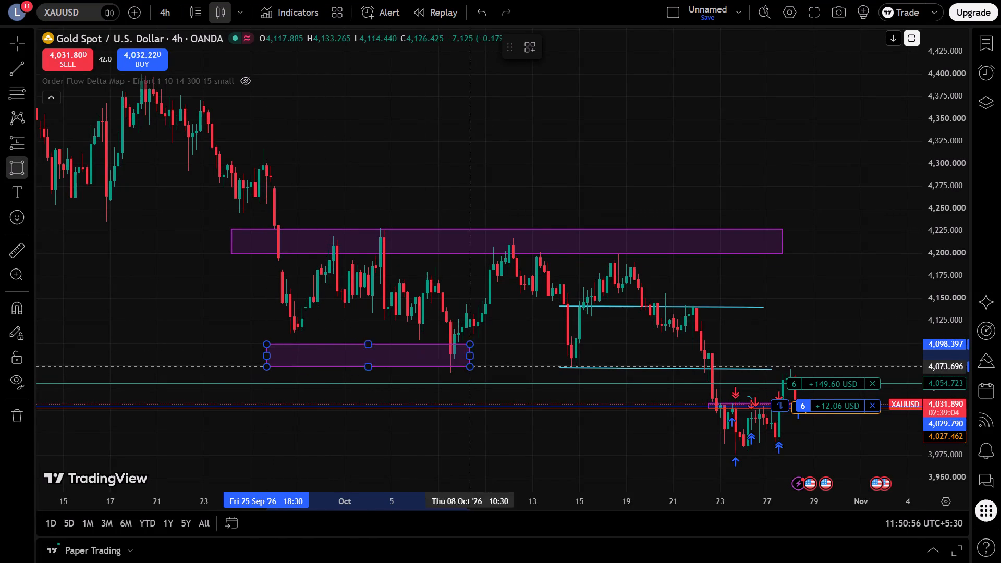
{"action": "left_click_drag", "start_coordinate": [505, 368], "coordinate": [798, 368]}
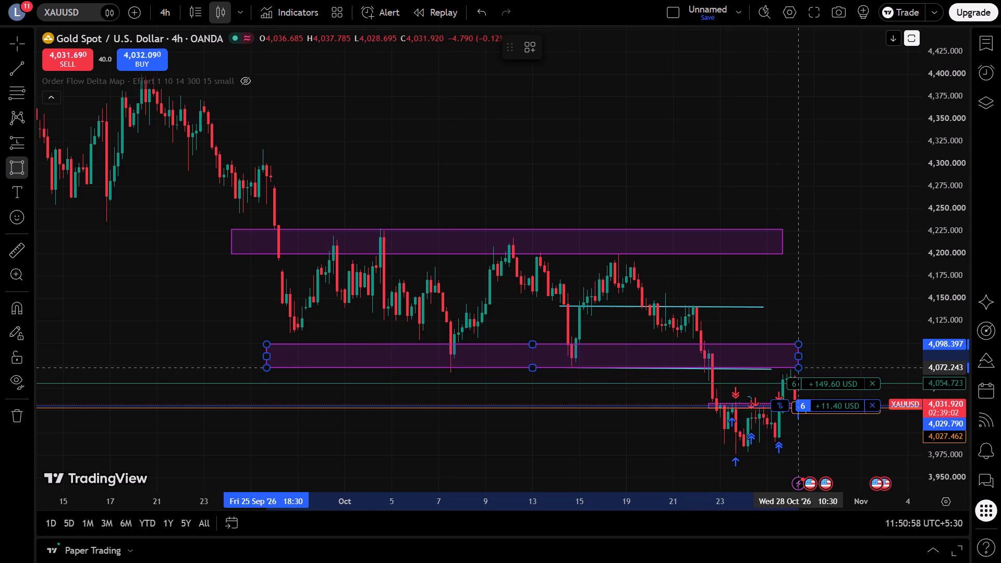
{"action": "left_click_drag", "start_coordinate": [798, 368], "coordinate": [799, 366]}
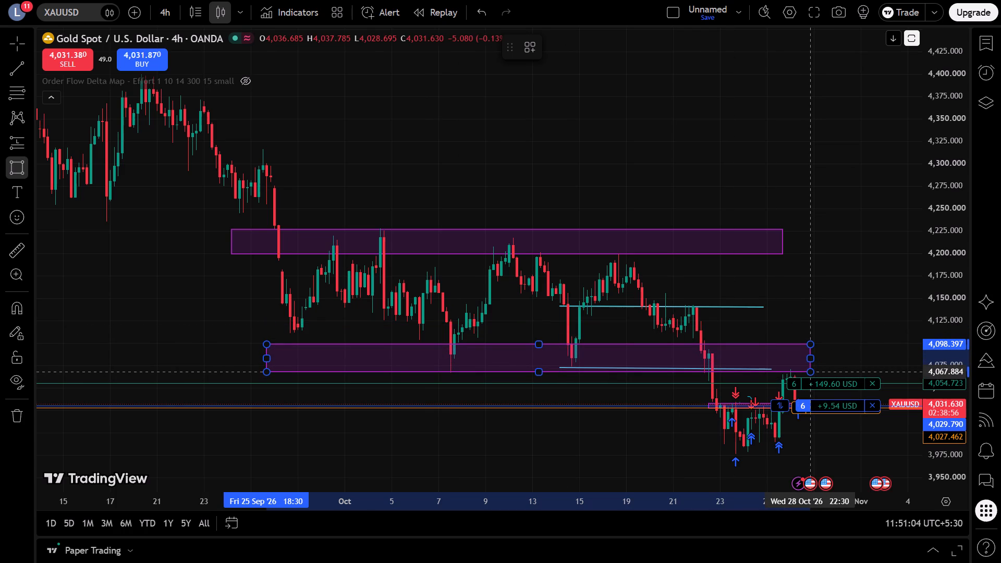
{"action": "left_click", "coordinate": [812, 372]}
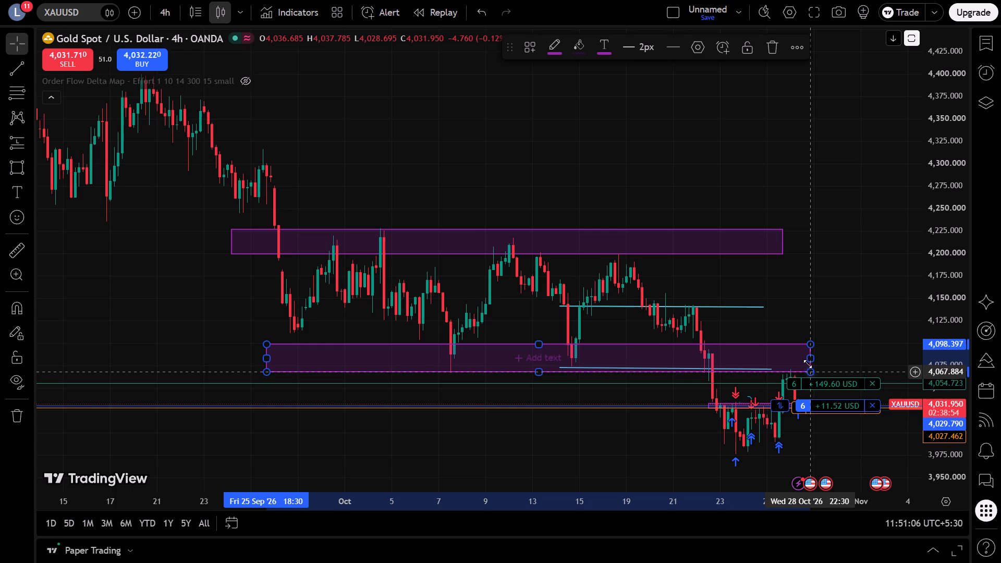
{"action": "left_click", "coordinate": [780, 287]}
Draw a near-horizontal trend line under the late-October lows at about 3,977, from 21 October to 30 October.
{"action": "scroll", "coordinate": [836, 353], "scroll_direction": "up", "scroll_amount": 4}
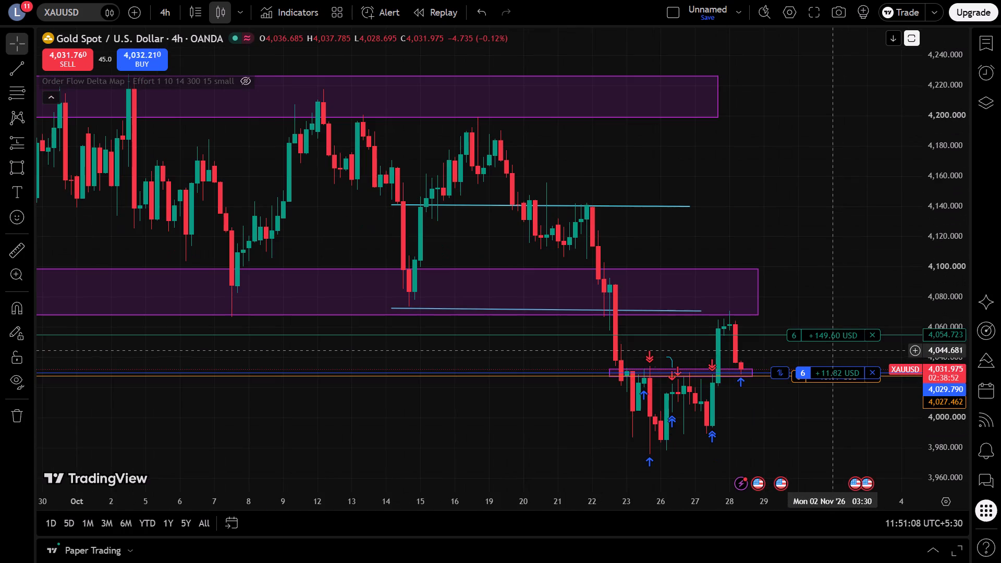
{"action": "scroll", "coordinate": [722, 392], "scroll_direction": "up", "scroll_amount": 2}
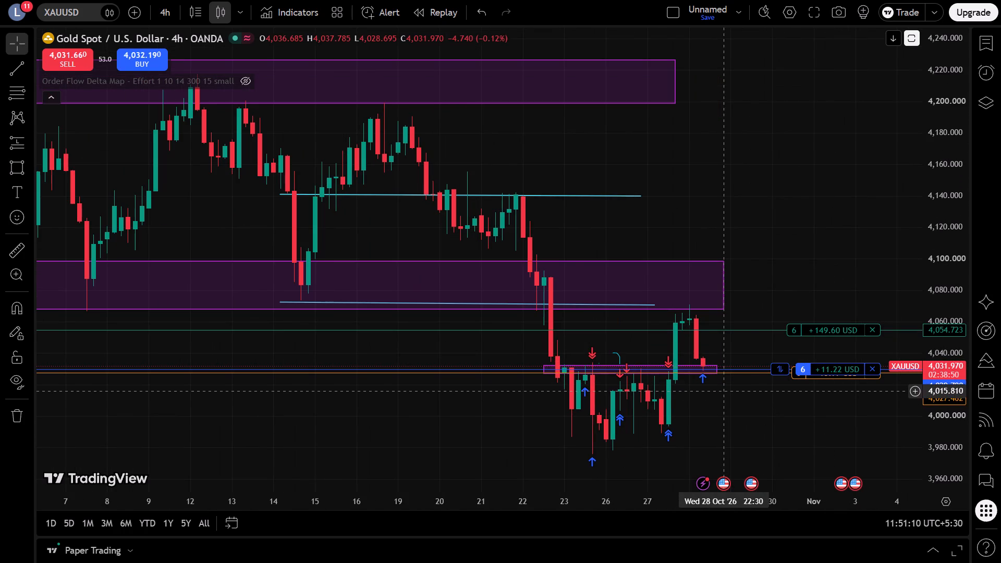
{"action": "scroll", "coordinate": [722, 385], "scroll_direction": "down", "scroll_amount": 1}
{"action": "left_click_drag", "start_coordinate": [739, 422], "coordinate": [692, 383]}
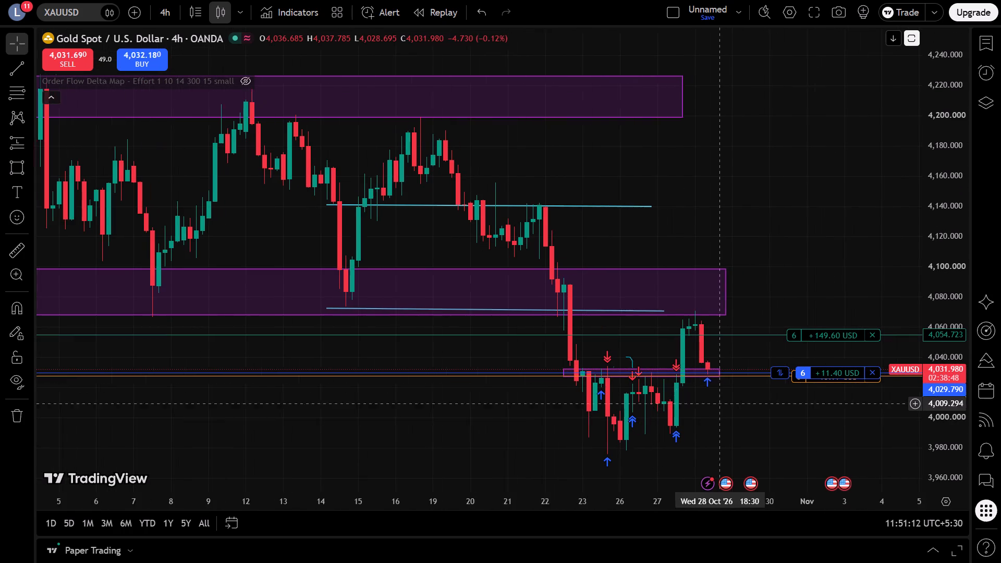
{"action": "left_click_drag", "start_coordinate": [692, 383], "coordinate": [684, 375]}
{"action": "scroll", "coordinate": [684, 375], "scroll_direction": "up", "scroll_amount": 2}
{"action": "scroll", "coordinate": [673, 386], "scroll_direction": "down", "scroll_amount": 2}
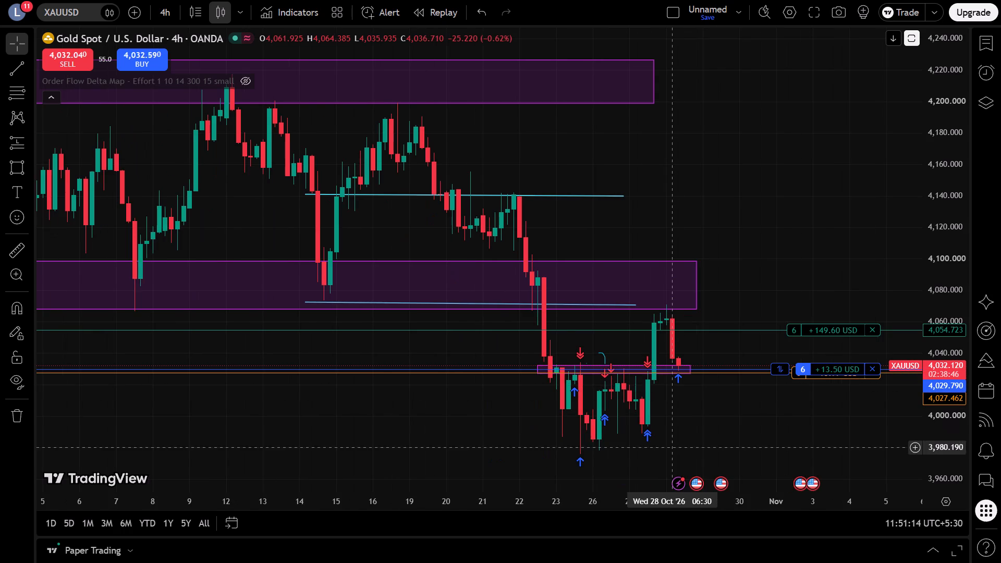
{"action": "left_click", "coordinate": [21, 66]}
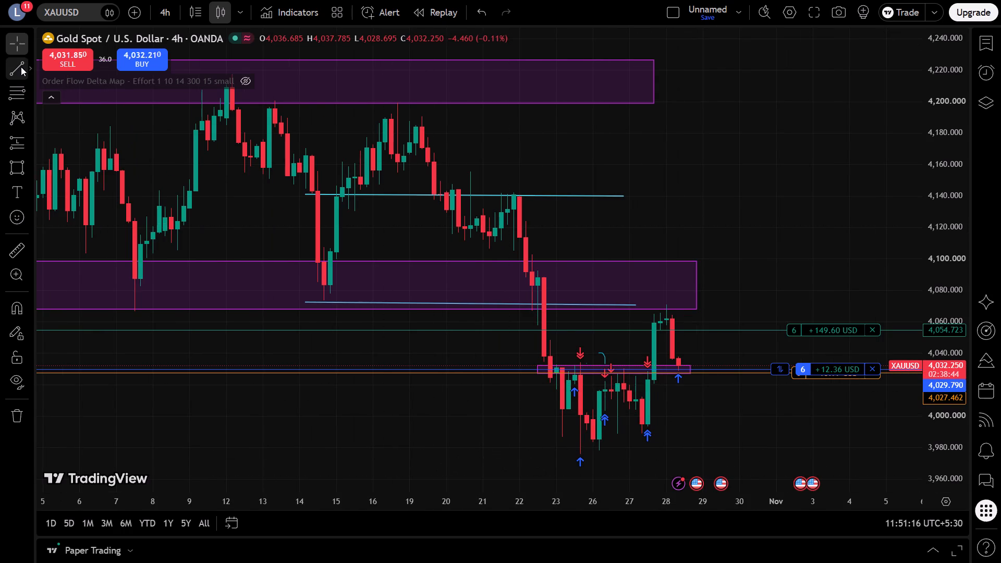
{"action": "left_click_drag", "start_coordinate": [495, 451], "coordinate": [724, 464]}
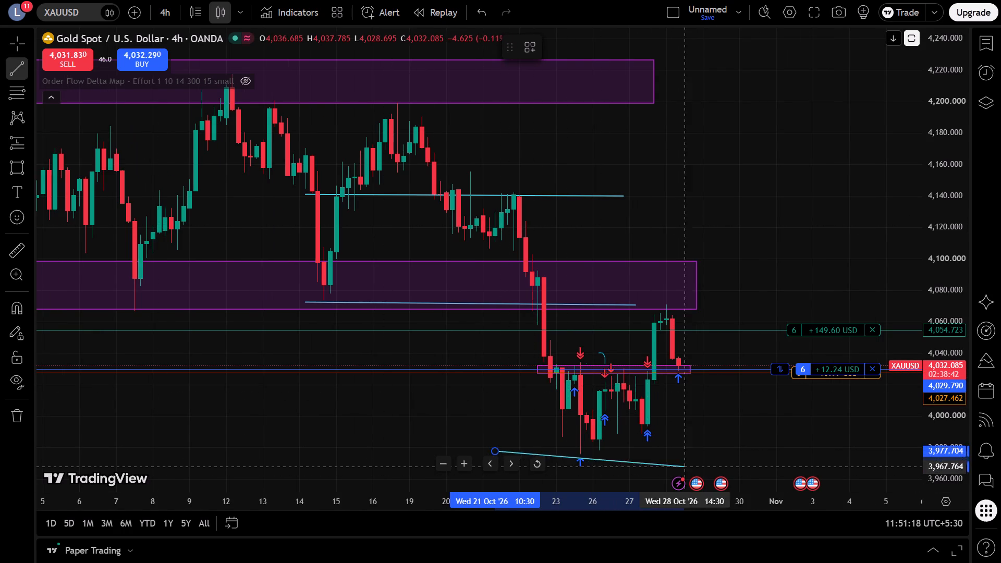
{"action": "left_click_drag", "start_coordinate": [724, 464], "coordinate": [760, 451]}
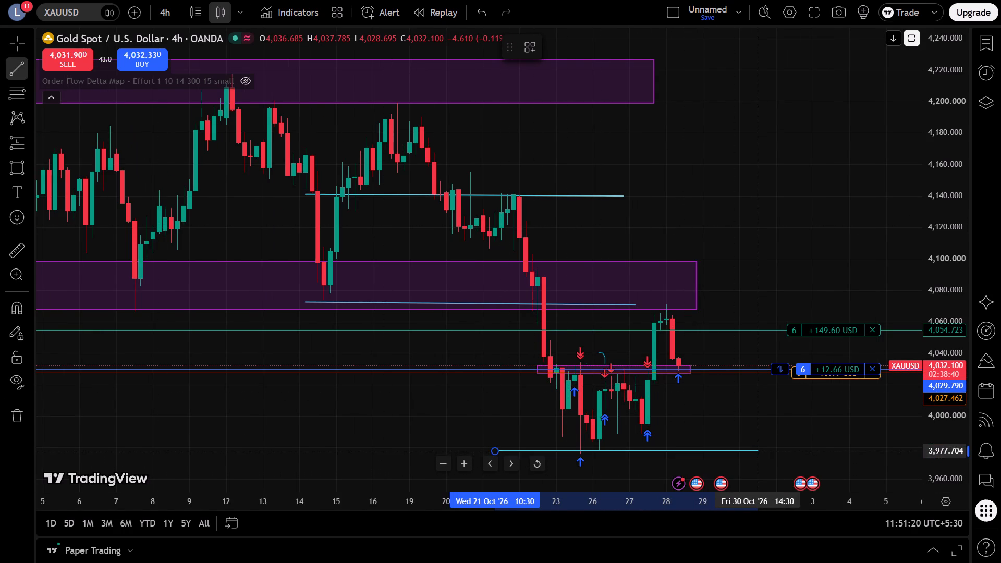
{"action": "left_click_drag", "start_coordinate": [760, 451], "coordinate": [760, 455]}
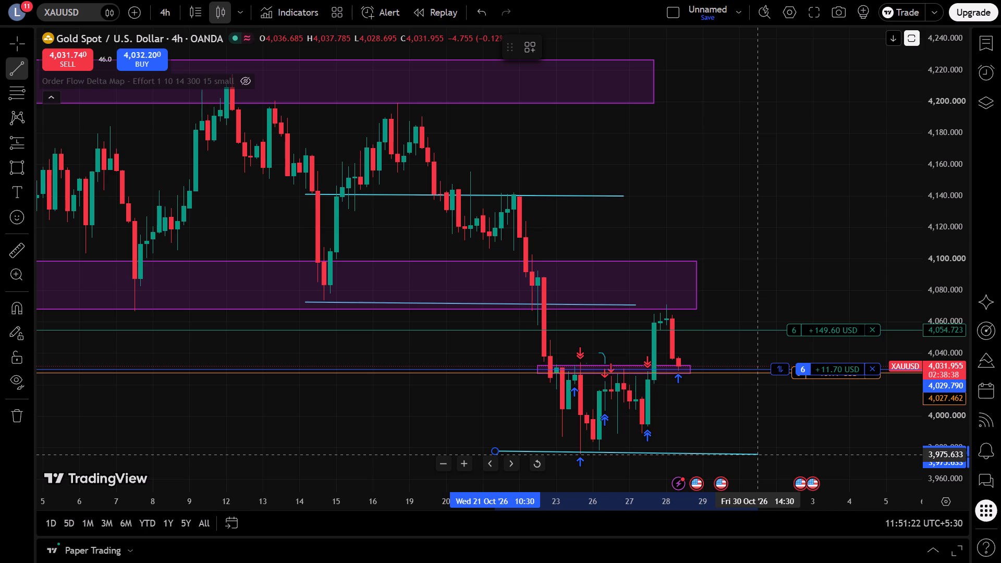
{"action": "left_click", "coordinate": [760, 455]}
{"action": "left_click_drag", "start_coordinate": [759, 454], "coordinate": [765, 448]}
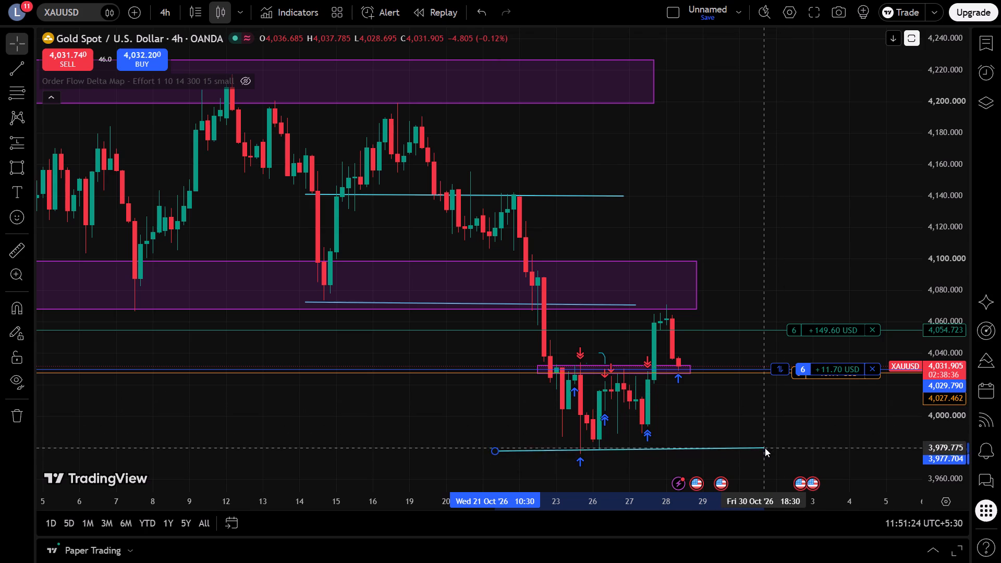
{"action": "left_click_drag", "start_coordinate": [765, 448], "coordinate": [766, 452]}
{"action": "left_click", "coordinate": [774, 438]}
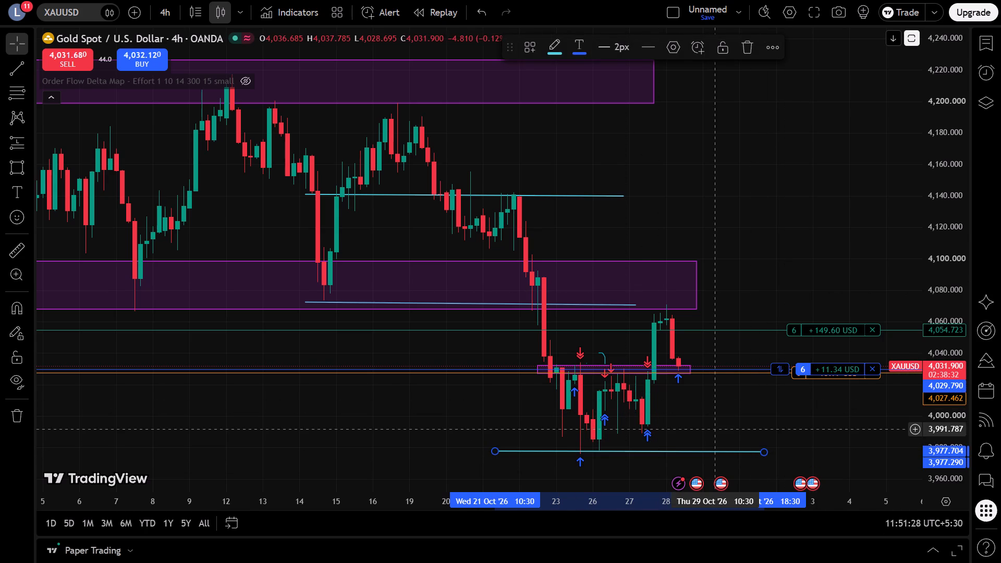
Draw a long near-horizontal trend line under the June and July lows at about 3,945, from 14 May to 2 December.
{"action": "scroll", "coordinate": [653, 310], "scroll_direction": "down", "scroll_amount": 4}
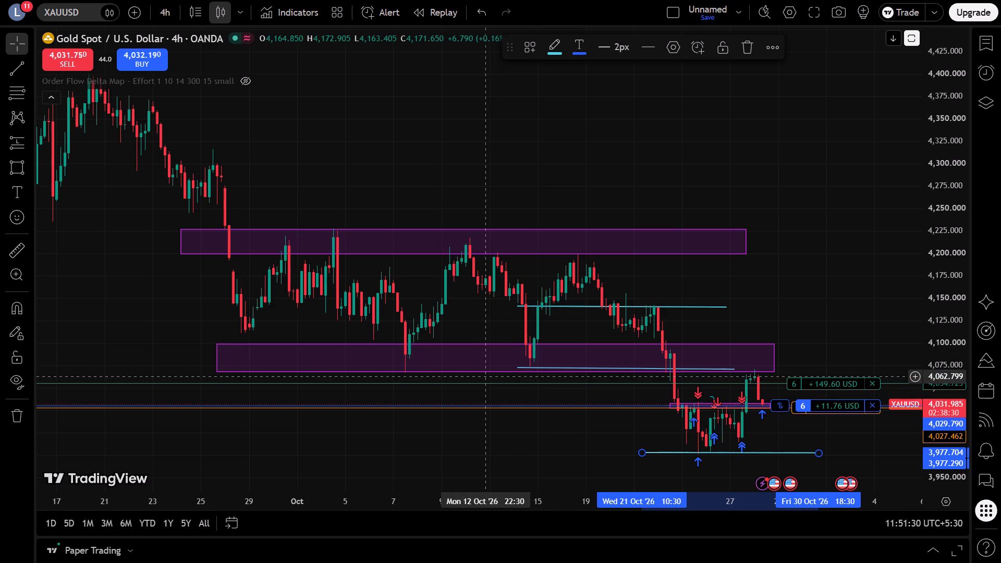
{"action": "scroll", "coordinate": [640, 410], "scroll_direction": "up", "scroll_amount": 10}
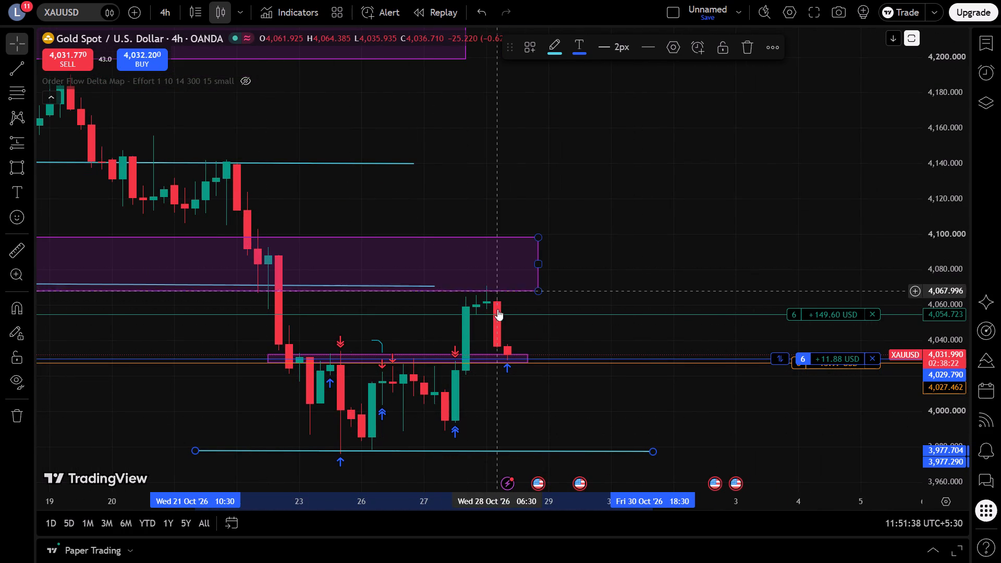
{"action": "scroll", "coordinate": [604, 341], "scroll_direction": "down", "scroll_amount": 6}
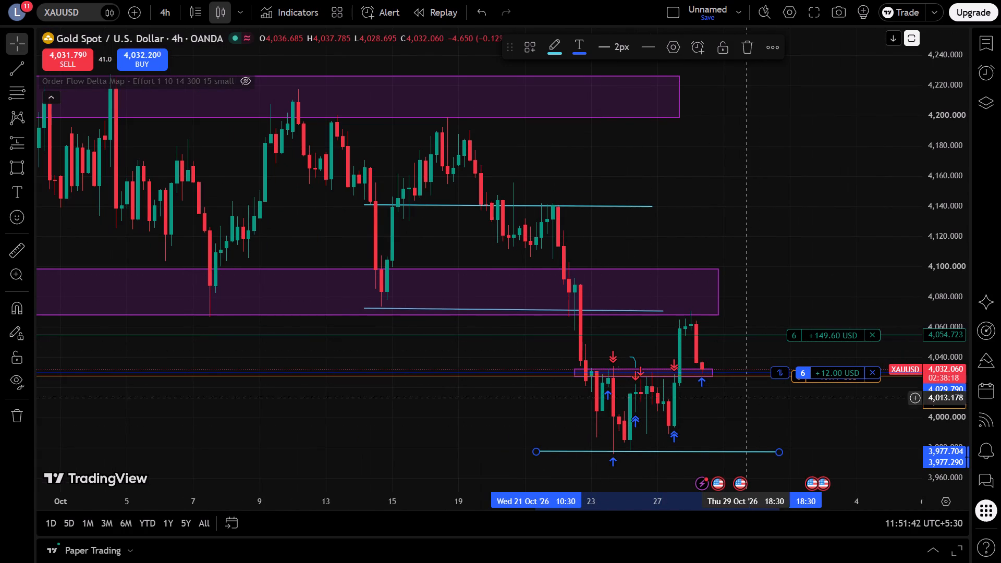
{"action": "scroll", "coordinate": [681, 203], "scroll_direction": "down", "scroll_amount": 17}
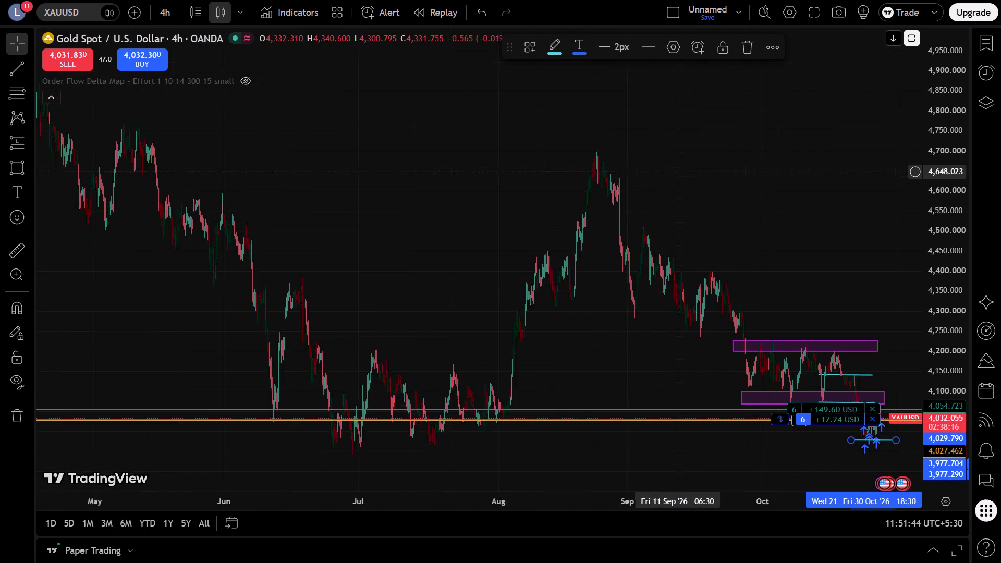
{"action": "left_click_drag", "start_coordinate": [627, 458], "coordinate": [425, 274]}
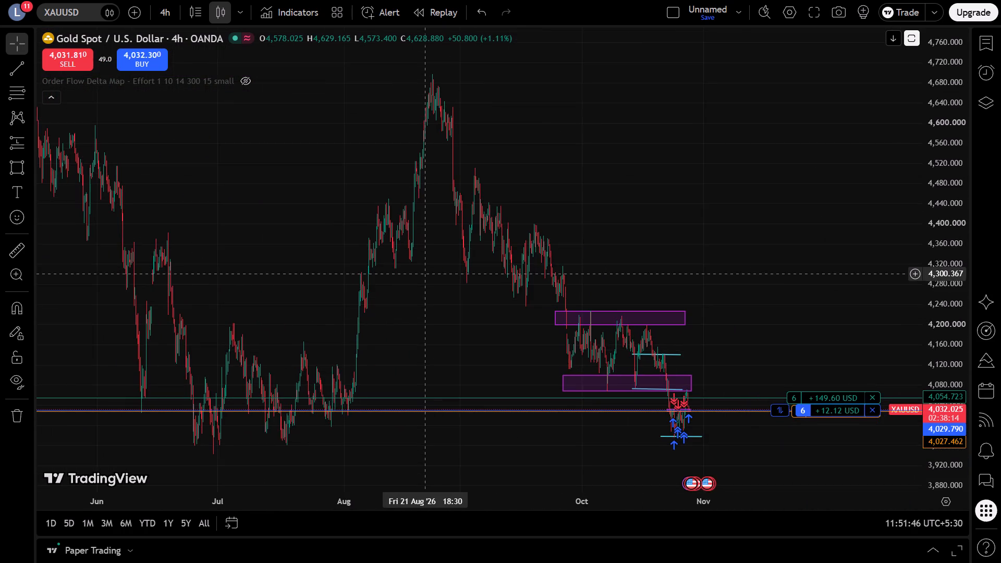
{"action": "left_click_drag", "start_coordinate": [425, 274], "coordinate": [441, 230]}
{"action": "scroll", "coordinate": [540, 246], "scroll_direction": "up", "scroll_amount": 4}
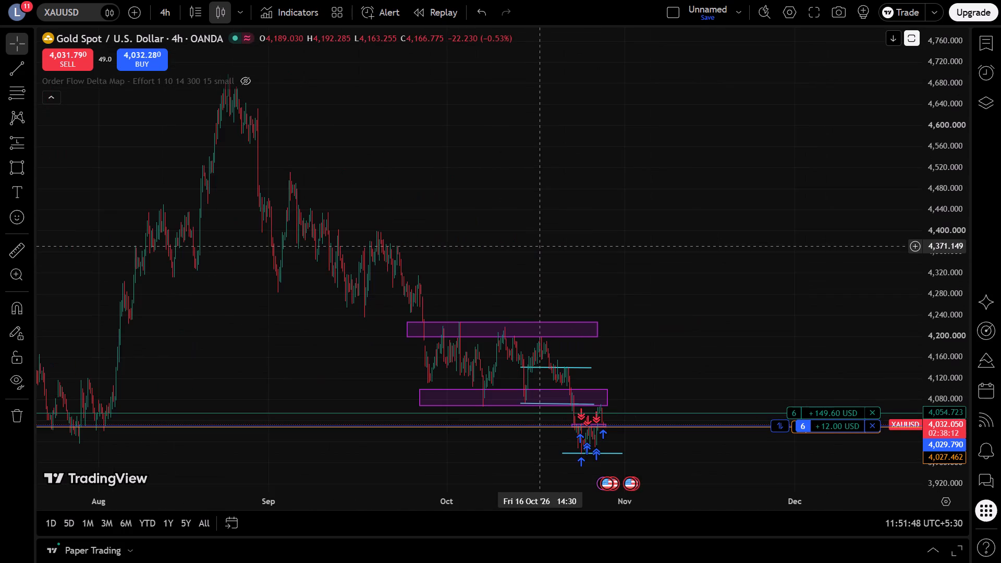
{"action": "scroll", "coordinate": [540, 246], "scroll_direction": "down", "scroll_amount": 4}
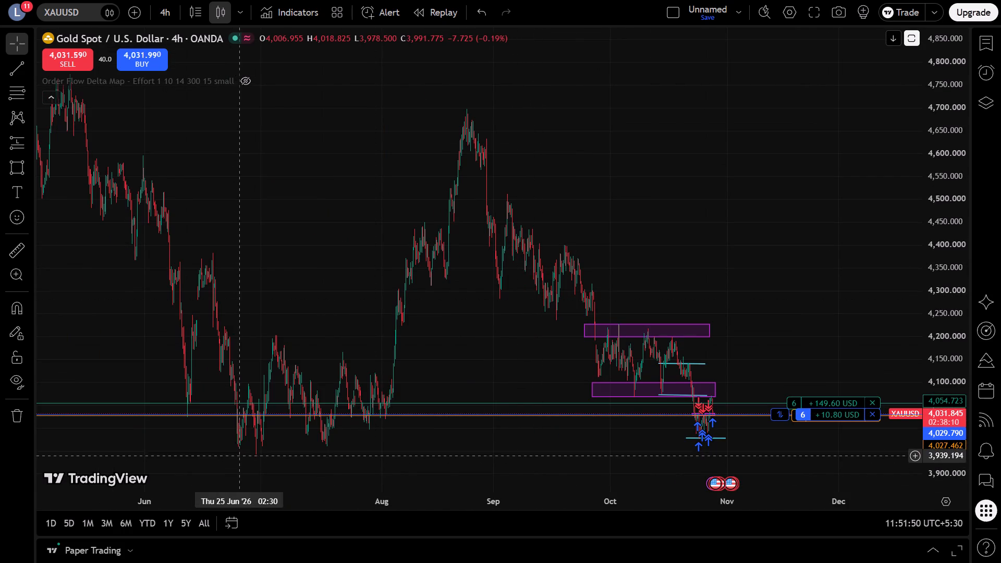
{"action": "left_click", "coordinate": [18, 75]}
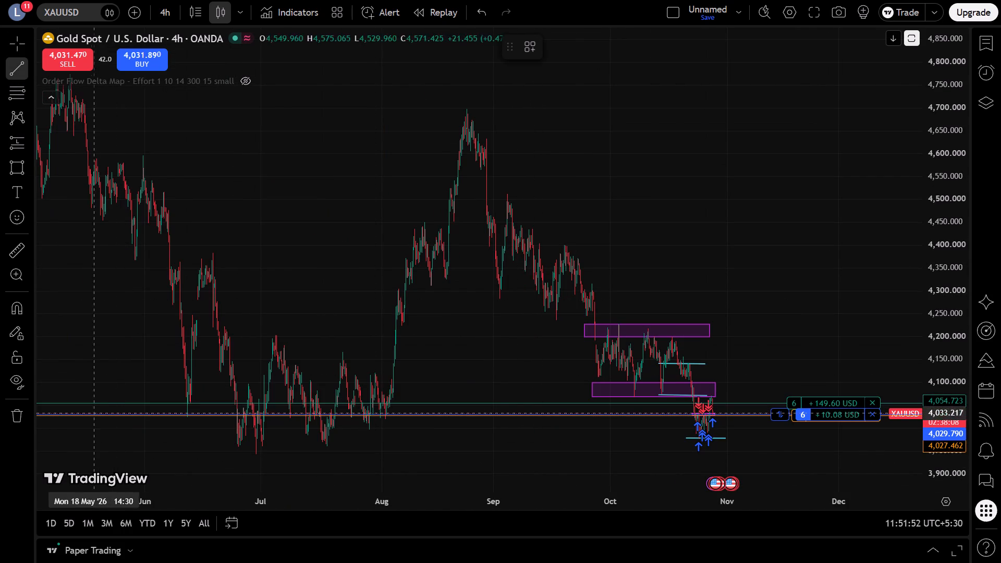
{"action": "left_click", "coordinate": [82, 452]}
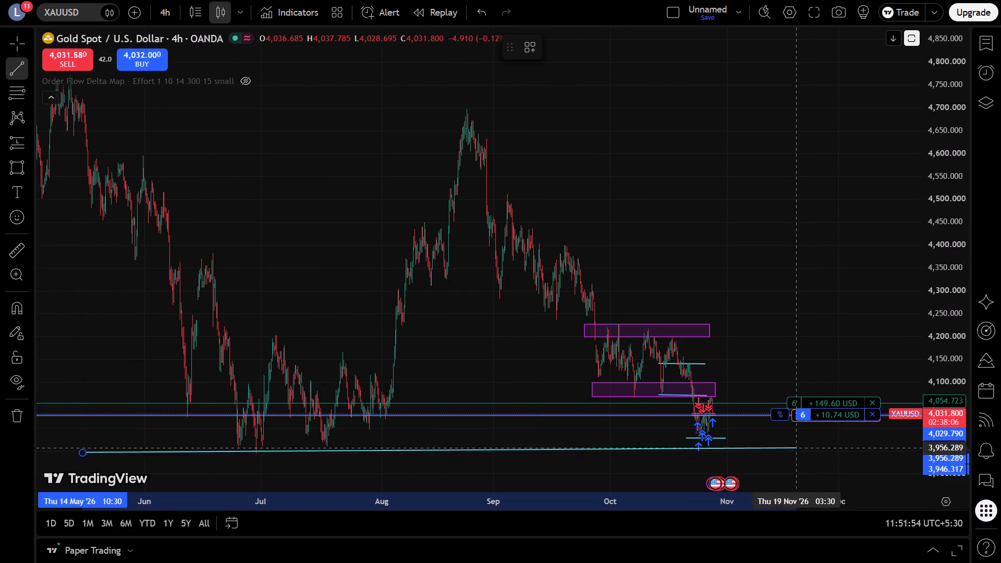
{"action": "left_click", "coordinate": [843, 454]}
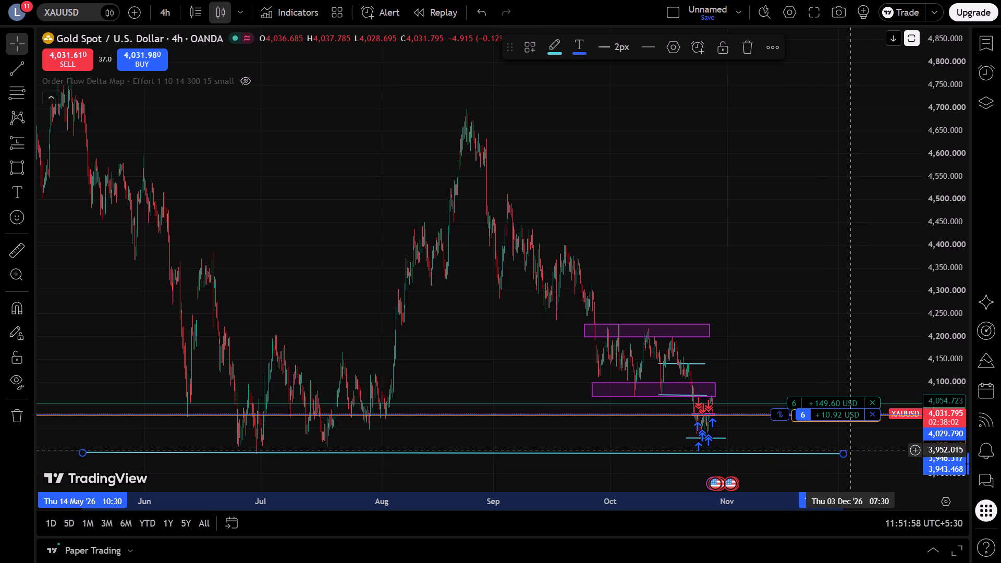
{"action": "left_click", "coordinate": [812, 314]}
Sell 5 XAUUSD at market without take-profit or stop-loss exits, partially closing the open long position.
{"action": "scroll", "coordinate": [719, 427], "scroll_direction": "up", "scroll_amount": 6}
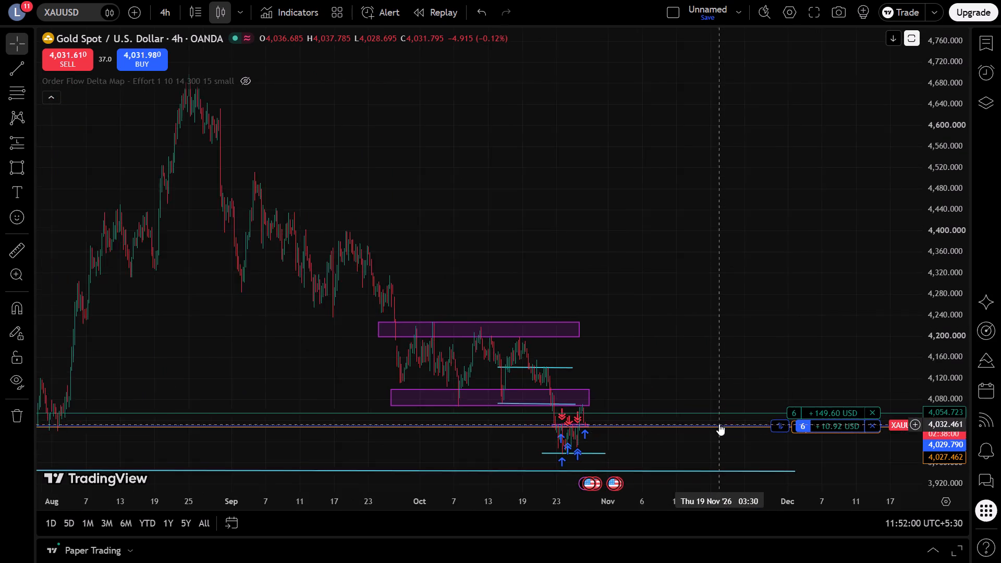
{"action": "scroll", "coordinate": [719, 424], "scroll_direction": "up", "scroll_amount": 7}
{"action": "left_click_drag", "start_coordinate": [493, 423], "coordinate": [540, 363]}
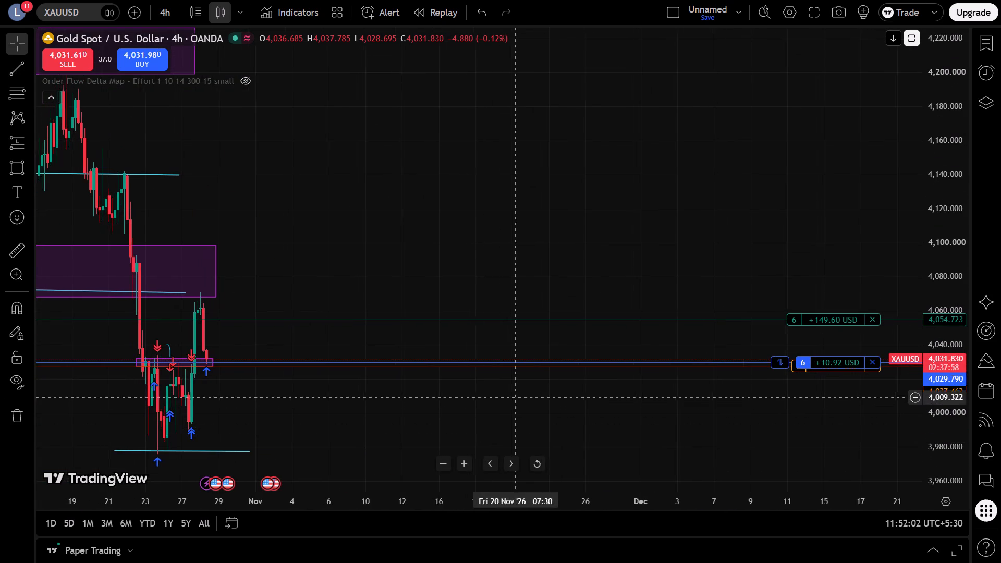
{"action": "left_click_drag", "start_coordinate": [540, 363], "coordinate": [589, 281]}
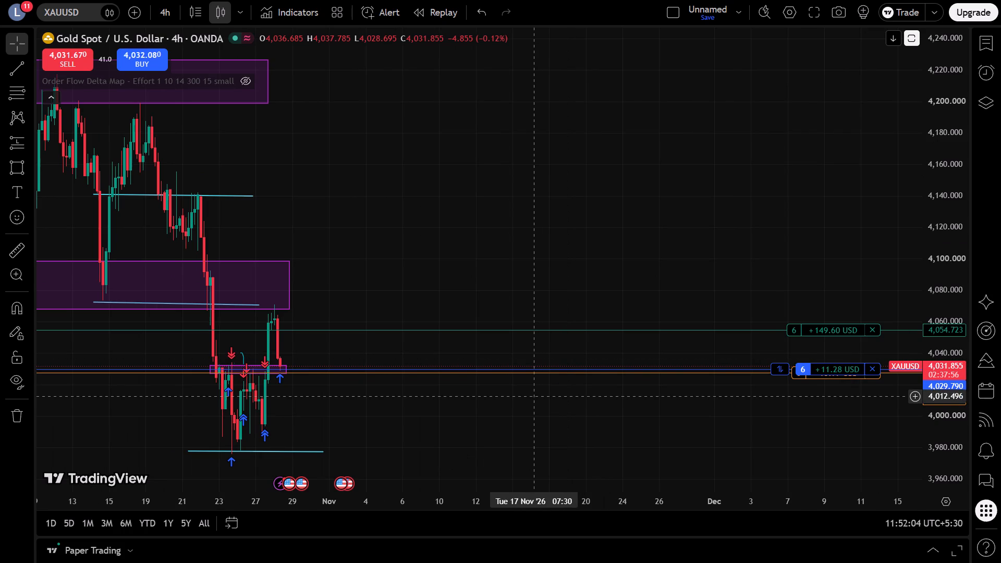
{"action": "key", "text": "shift+s"}
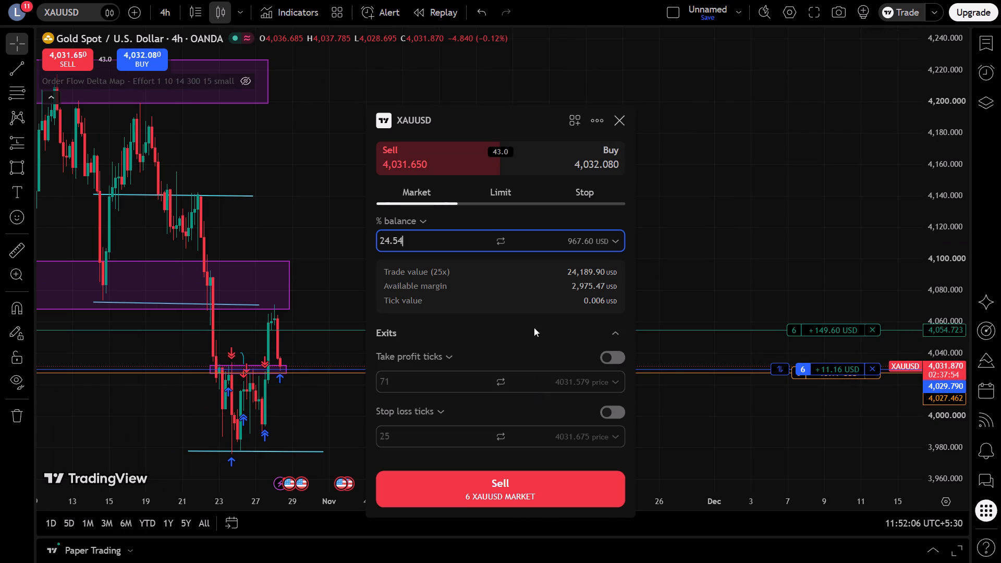
{"action": "left_click", "coordinate": [563, 494]}
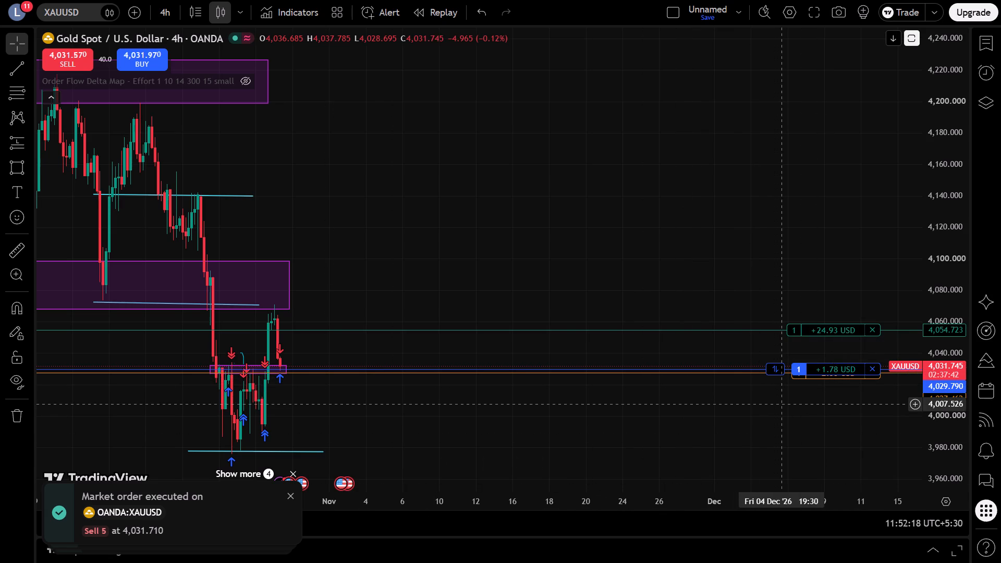
Dismiss the stacked order notifications covering the chart.
{"action": "scroll", "coordinate": [588, 427], "scroll_direction": "down", "scroll_amount": 1}
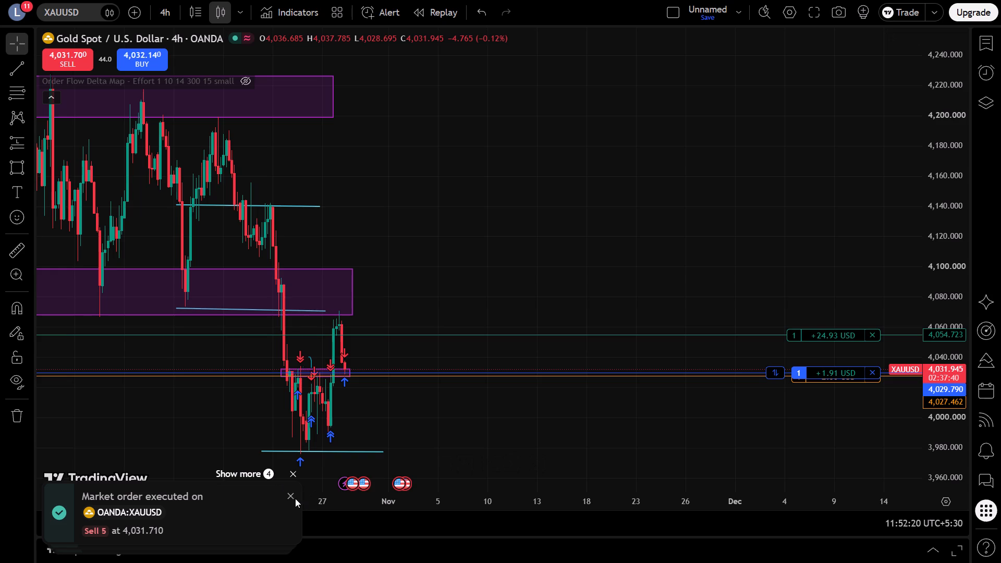
{"action": "left_click", "coordinate": [289, 498]}
{"action": "left_click", "coordinate": [289, 498]}
{"action": "left_click", "coordinate": [289, 498]}
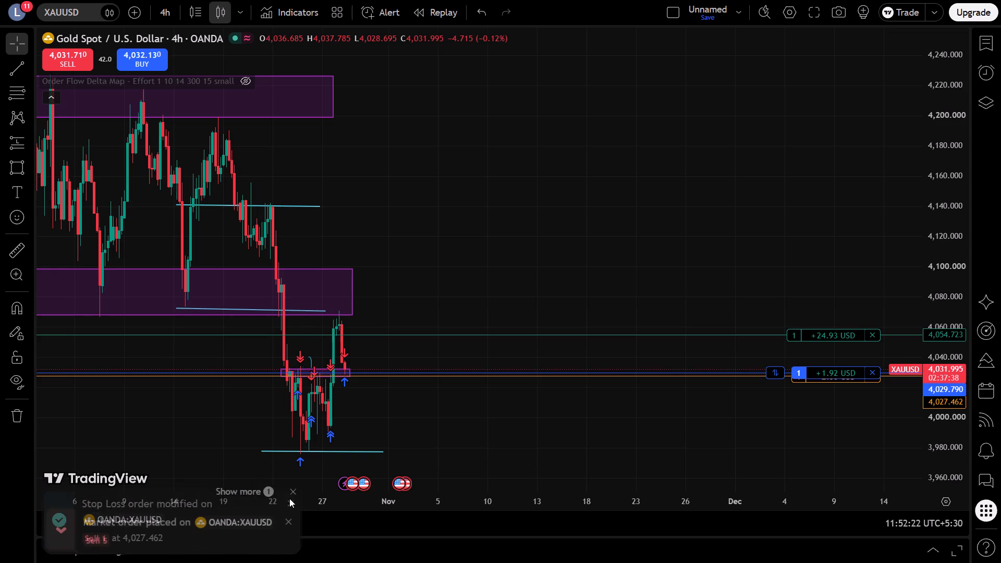
{"action": "left_click", "coordinate": [290, 525]}
Open the Paper Trading account details to check the remaining XAUUSD position.
{"action": "scroll", "coordinate": [614, 248], "scroll_direction": "down", "scroll_amount": 1}
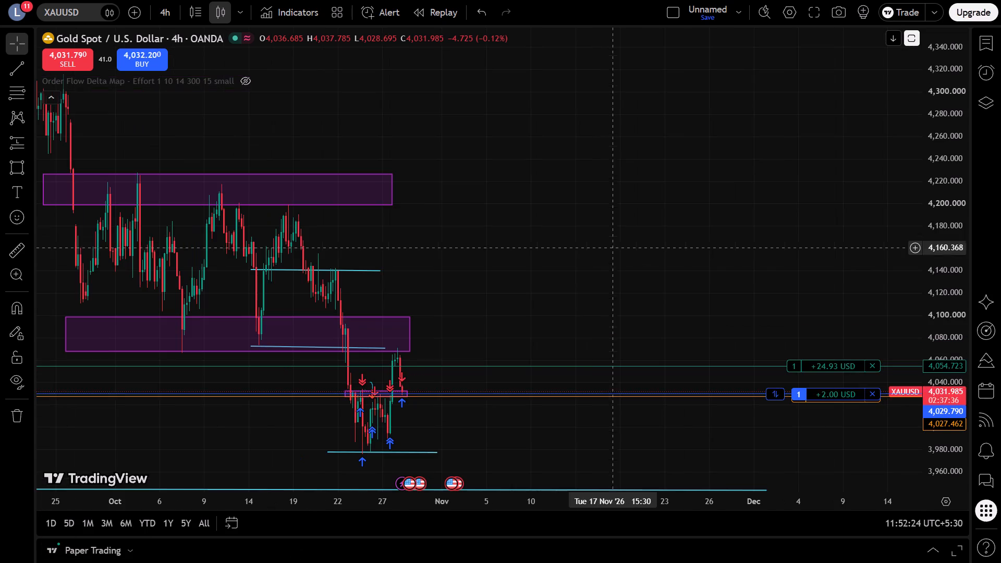
{"action": "scroll", "coordinate": [665, 276], "scroll_direction": "down", "scroll_amount": 2}
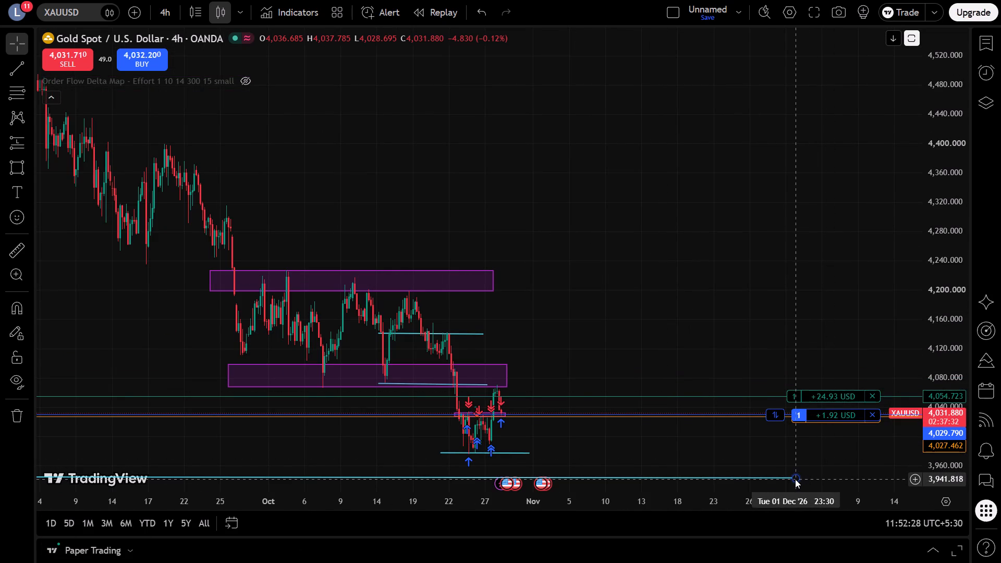
{"action": "left_click", "coordinate": [138, 554]}
{"action": "left_click", "coordinate": [102, 555]}
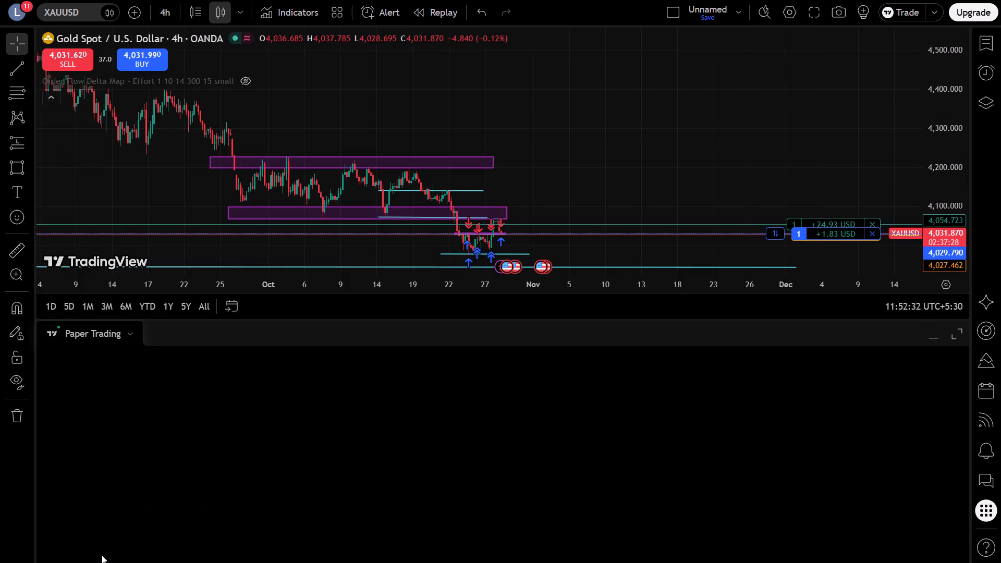
{"action": "left_click", "coordinate": [102, 555]}
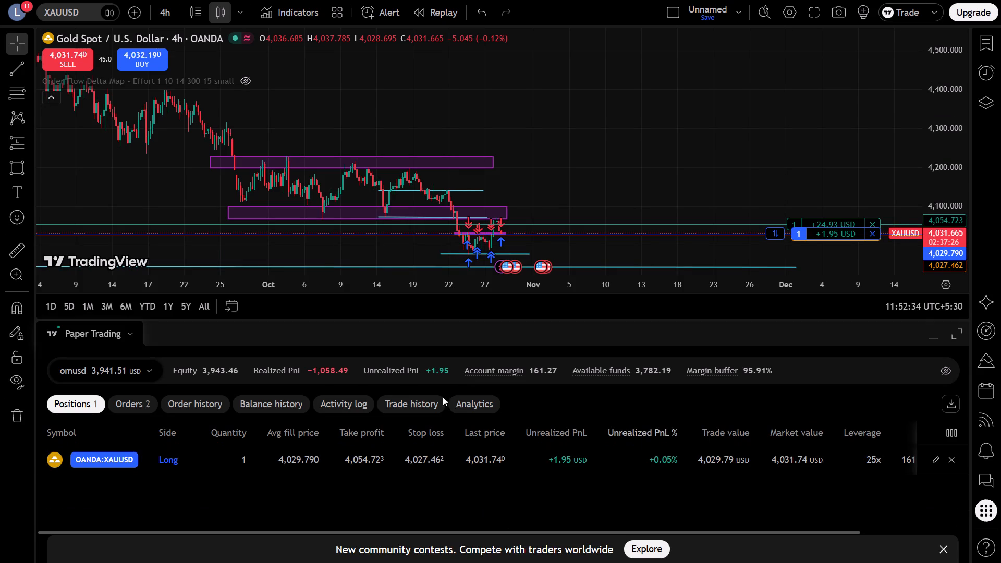
Review the paper account's order list, covering the stop-loss, take-profit and market sell orders.
{"action": "left_click", "coordinate": [143, 409]}
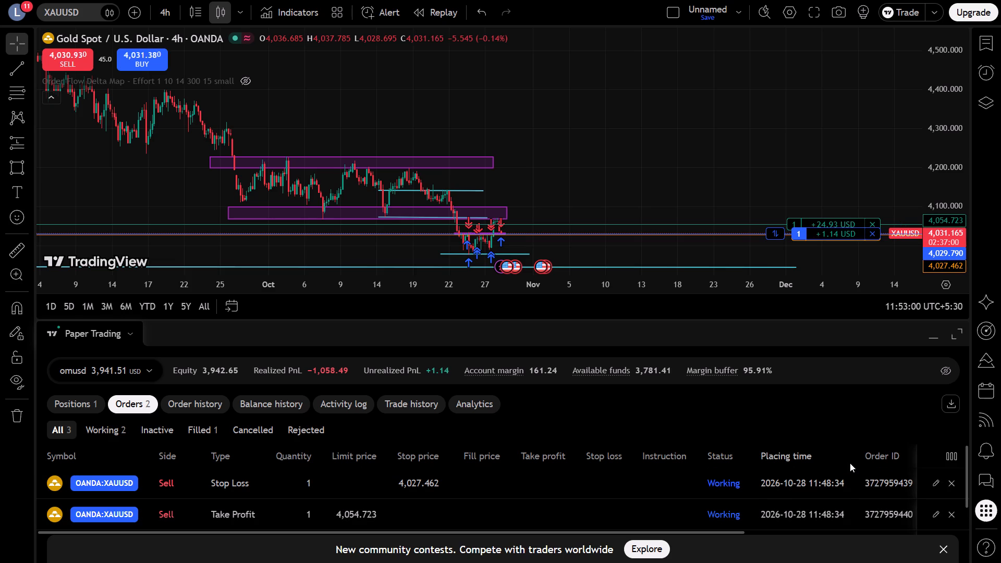
{"action": "scroll", "coordinate": [848, 463], "scroll_direction": "down", "scroll_amount": 2}
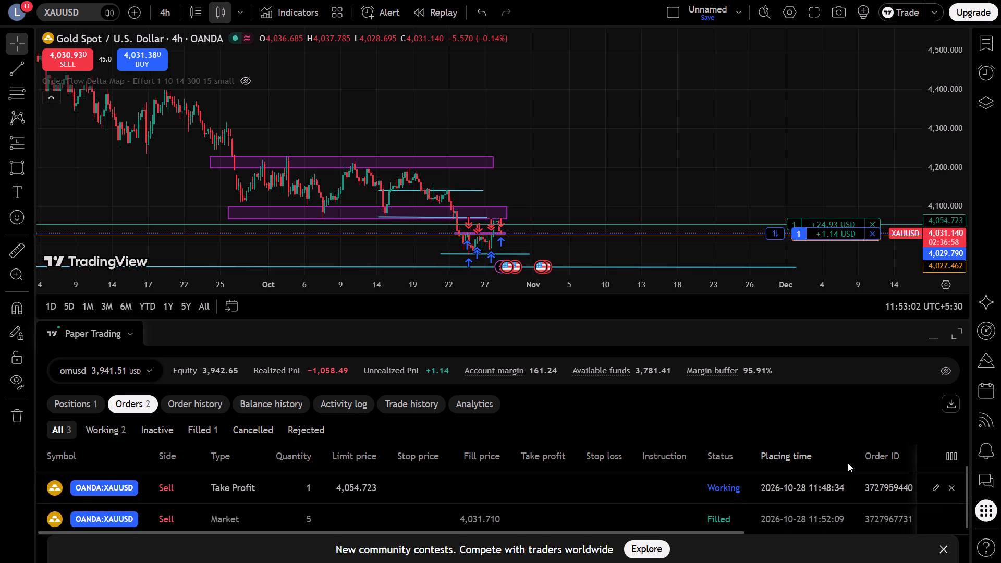
{"action": "scroll", "coordinate": [848, 463], "scroll_direction": "up", "scroll_amount": 2}
{"action": "scroll", "coordinate": [848, 463], "scroll_direction": "down", "scroll_amount": 2}
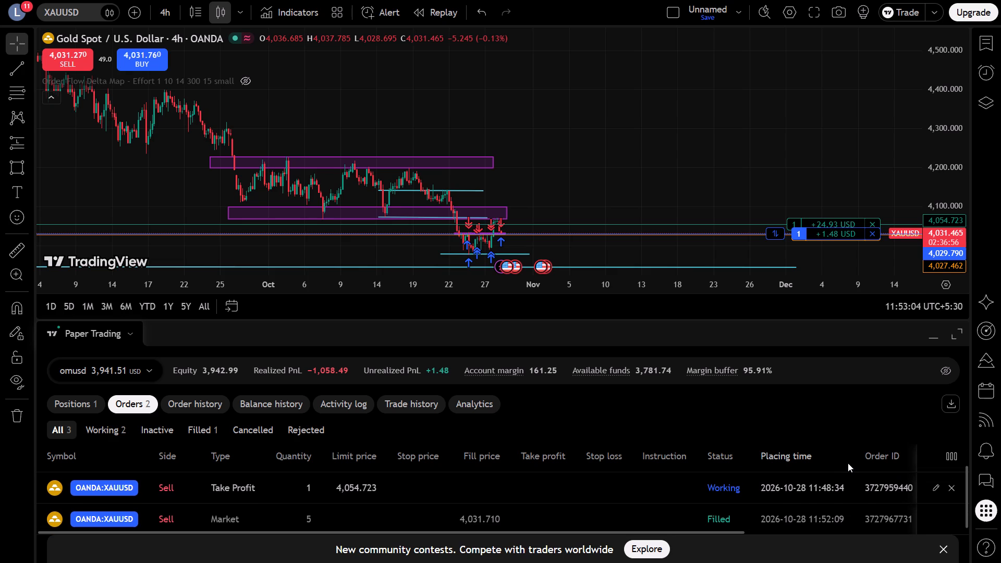
{"action": "scroll", "coordinate": [847, 463], "scroll_direction": "up", "scroll_amount": 1}
{"action": "scroll", "coordinate": [847, 463], "scroll_direction": "down", "scroll_amount": 2}
{"action": "scroll", "coordinate": [847, 463], "scroll_direction": "up", "scroll_amount": 4}
{"action": "scroll", "coordinate": [847, 463], "scroll_direction": "down", "scroll_amount": 3}
{"action": "scroll", "coordinate": [847, 463], "scroll_direction": "up", "scroll_amount": 3}
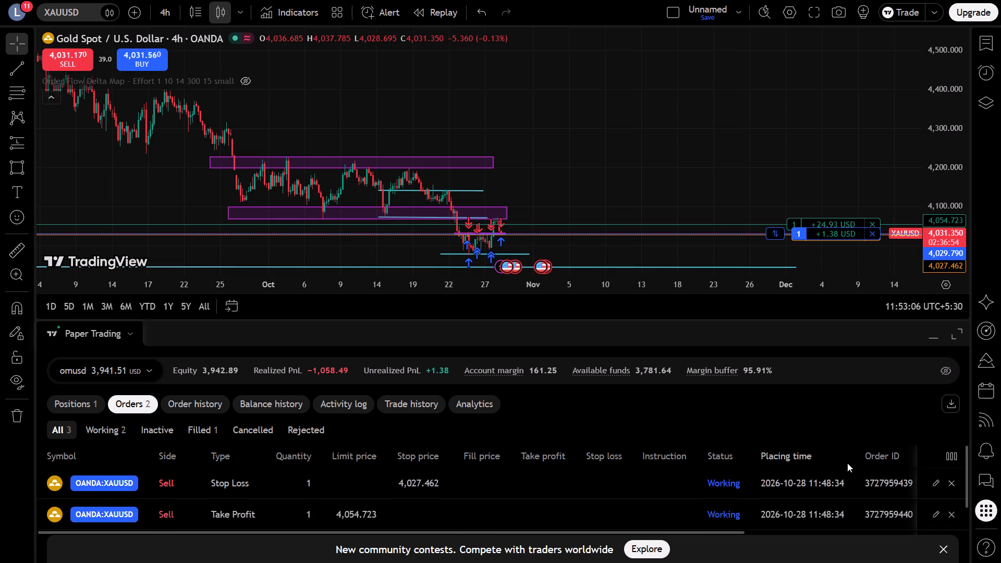
Review the stop-loss and take-profit orders, and filter the paper account's order list to filled orders.
{"action": "scroll", "coordinate": [847, 463], "scroll_direction": "up", "scroll_amount": 2}
{"action": "scroll", "coordinate": [847, 463], "scroll_direction": "down", "scroll_amount": 9}
{"action": "scroll", "coordinate": [847, 463], "scroll_direction": "up", "scroll_amount": 11}
{"action": "scroll", "coordinate": [847, 461], "scroll_direction": "down", "scroll_amount": 2}
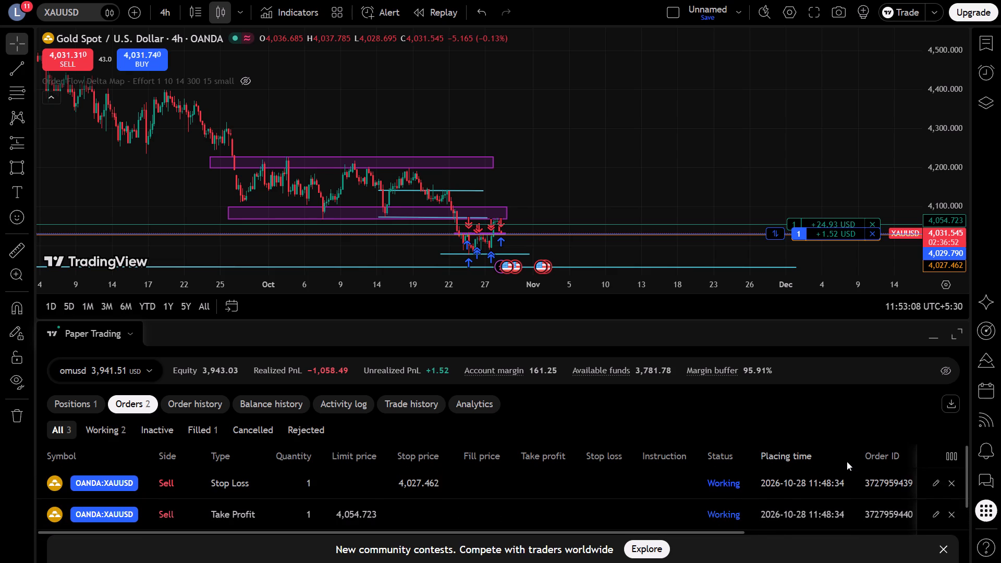
{"action": "scroll", "coordinate": [847, 461], "scroll_direction": "down", "scroll_amount": 5}
{"action": "scroll", "coordinate": [847, 461], "scroll_direction": "up", "scroll_amount": 7}
{"action": "scroll", "coordinate": [847, 461], "scroll_direction": "down", "scroll_amount": 7}
{"action": "scroll", "coordinate": [847, 461], "scroll_direction": "up", "scroll_amount": 6}
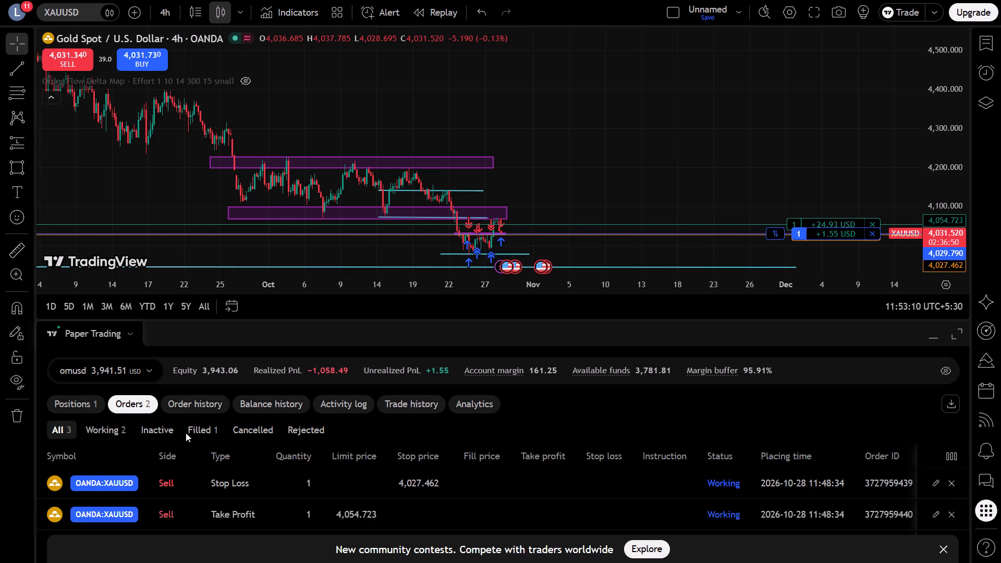
{"action": "left_click", "coordinate": [204, 430]}
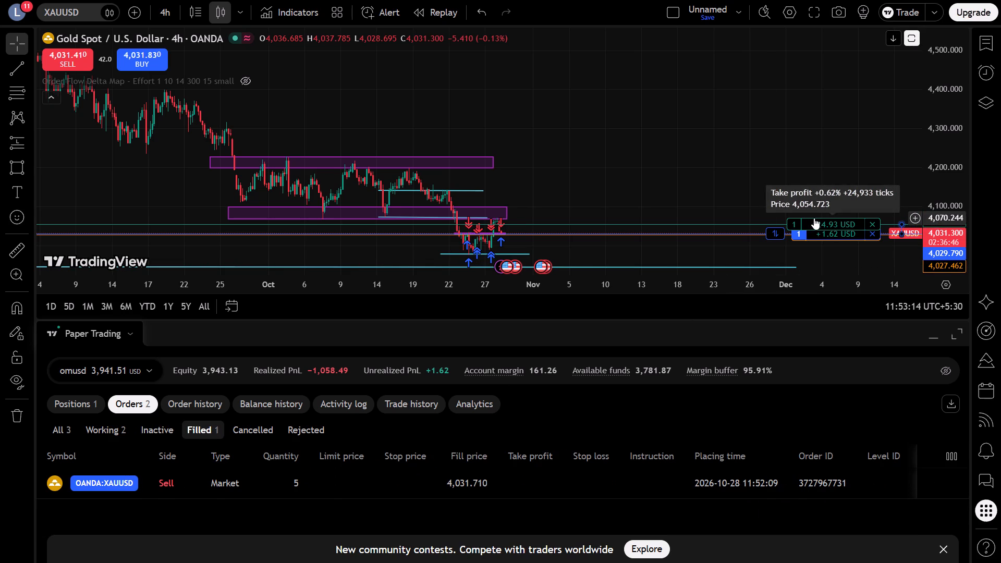
Move the long XAUUSD position's take-profit to 4,055.202 on the chart and apply the change.
{"action": "left_click_drag", "start_coordinate": [814, 218], "coordinate": [814, 227]}
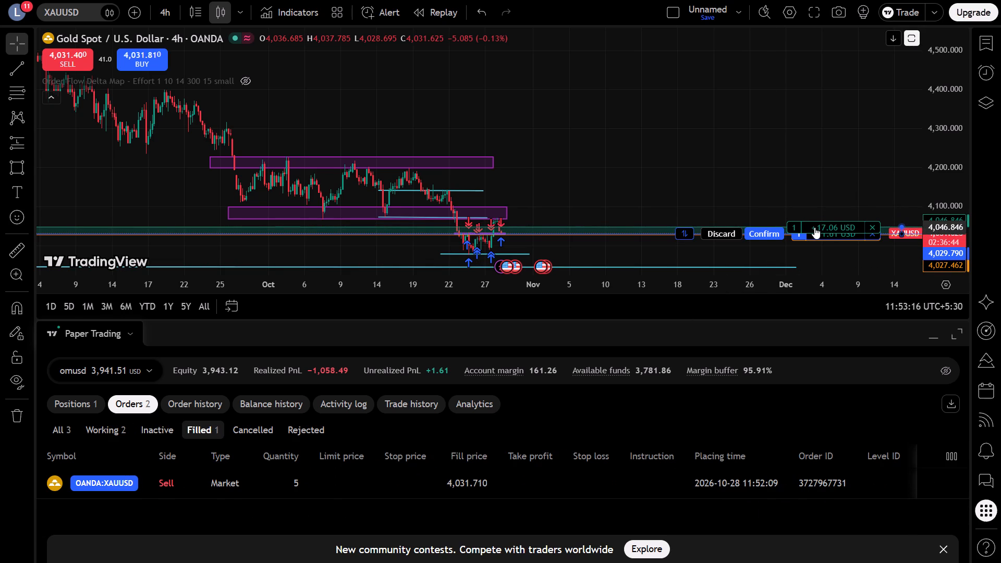
{"action": "left_click_drag", "start_coordinate": [814, 227], "coordinate": [819, 196]}
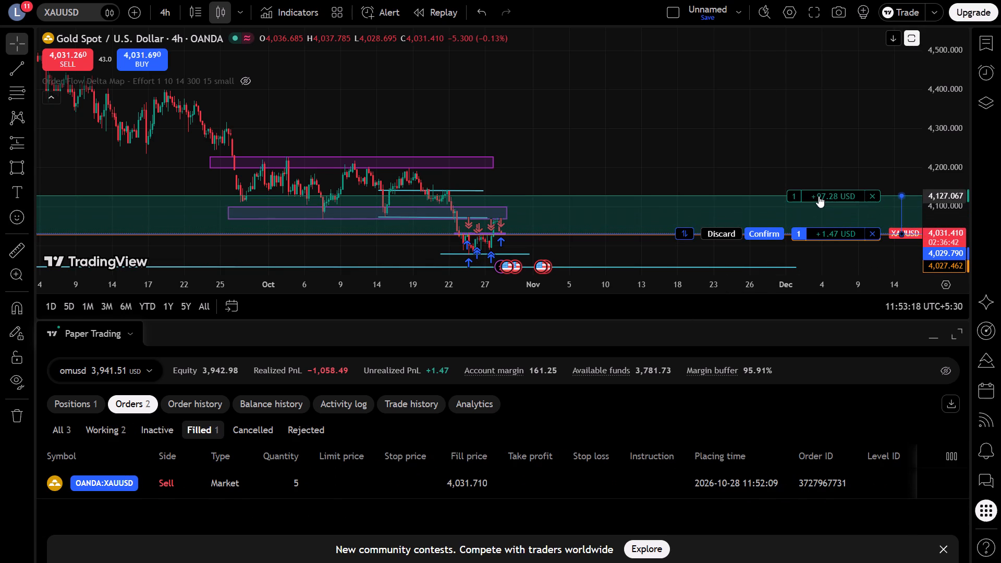
{"action": "left_click_drag", "start_coordinate": [819, 196], "coordinate": [824, 217]}
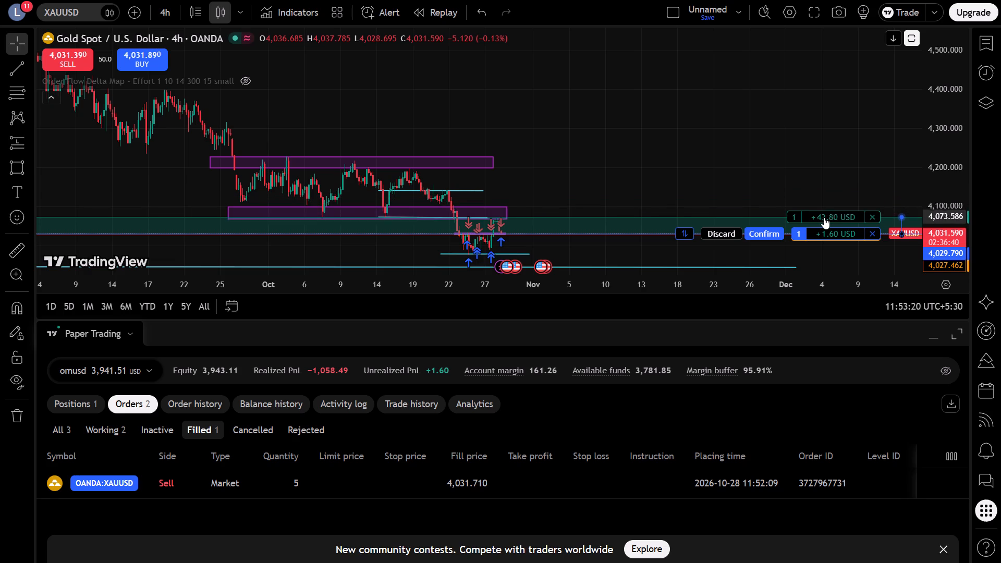
{"action": "left_click_drag", "start_coordinate": [824, 217], "coordinate": [824, 224]}
{"action": "left_click", "coordinate": [827, 201]}
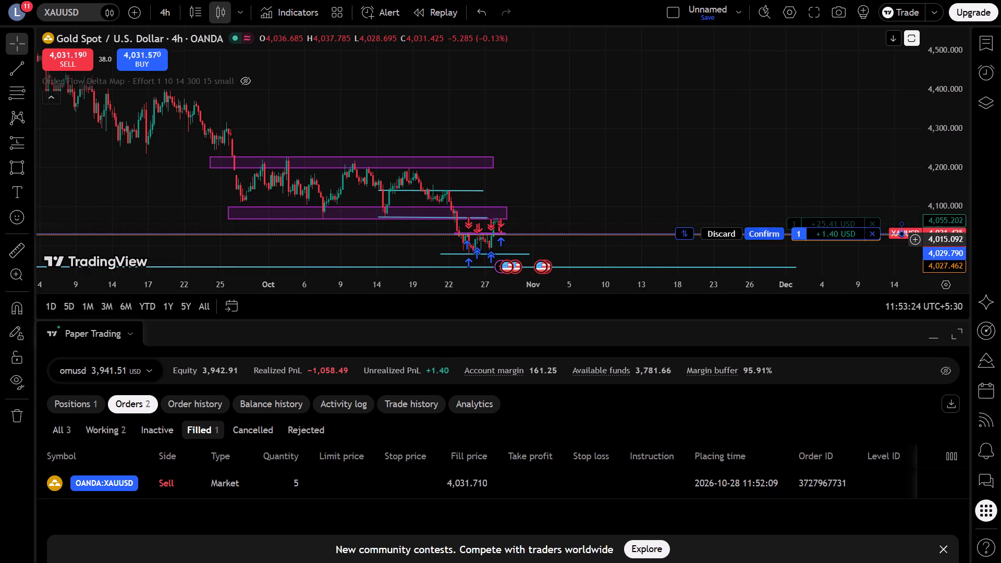
{"action": "left_click", "coordinate": [767, 240]}
{"action": "left_click", "coordinate": [770, 236]}
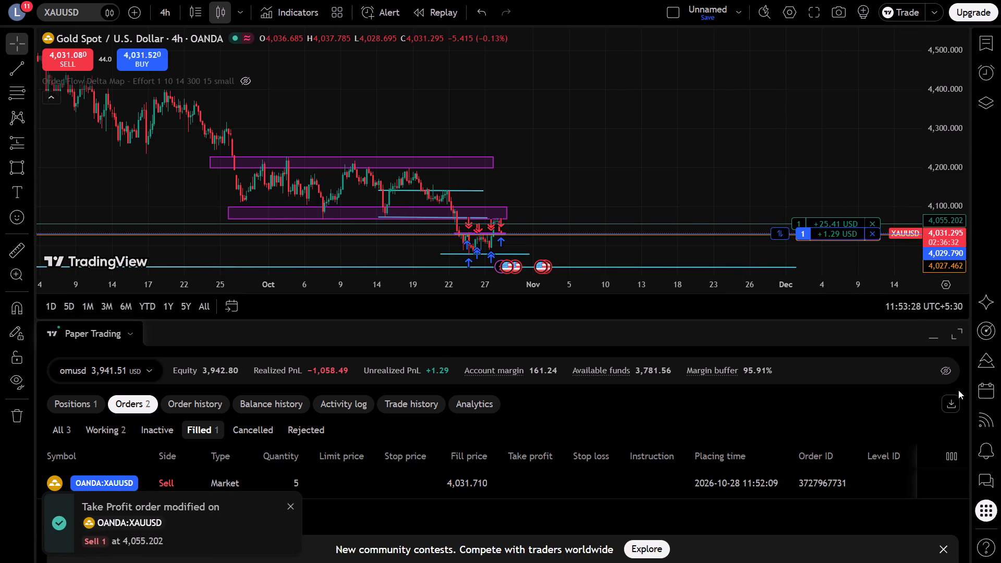
Collapse the account details and move the long position's stop-loss on the chart to 4,020.366, applying the change.
{"action": "left_click", "coordinate": [940, 339]}
{"action": "scroll", "coordinate": [760, 271], "scroll_direction": "down", "scroll_amount": 2}
{"action": "scroll", "coordinate": [760, 270], "scroll_direction": "up", "scroll_amount": 8}
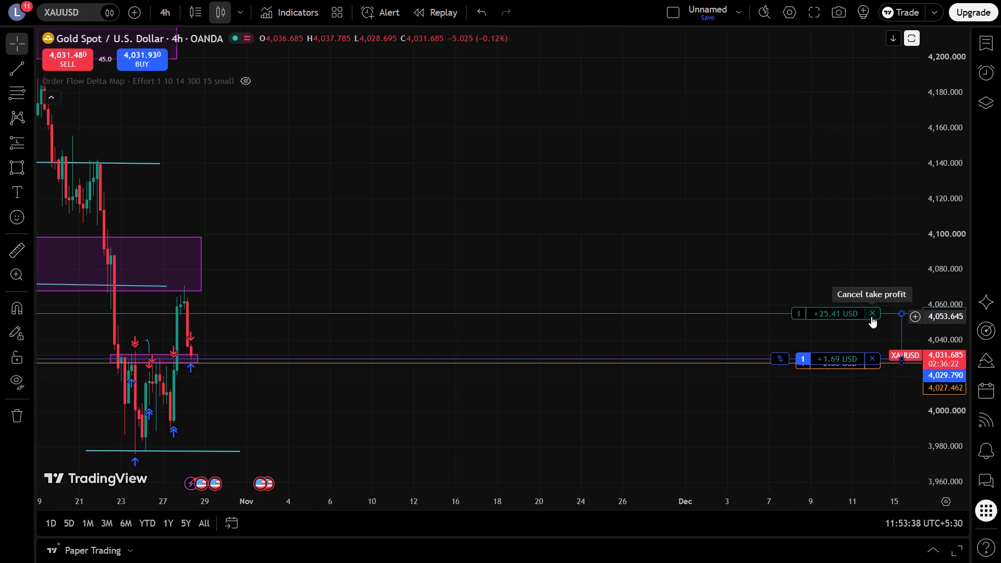
{"action": "scroll", "coordinate": [390, 388], "scroll_direction": "down", "scroll_amount": 1}
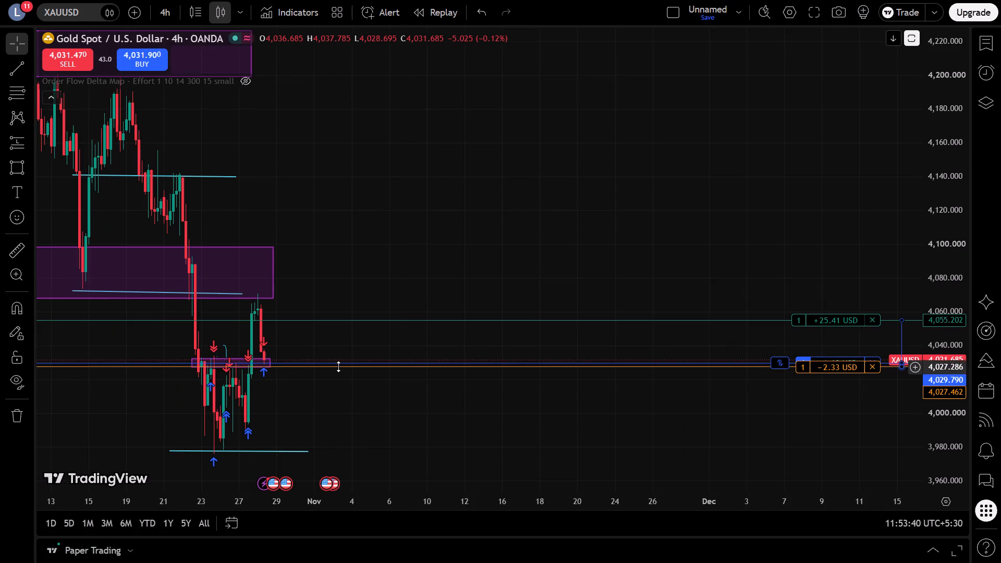
{"action": "left_click_drag", "start_coordinate": [831, 363], "coordinate": [832, 365]}
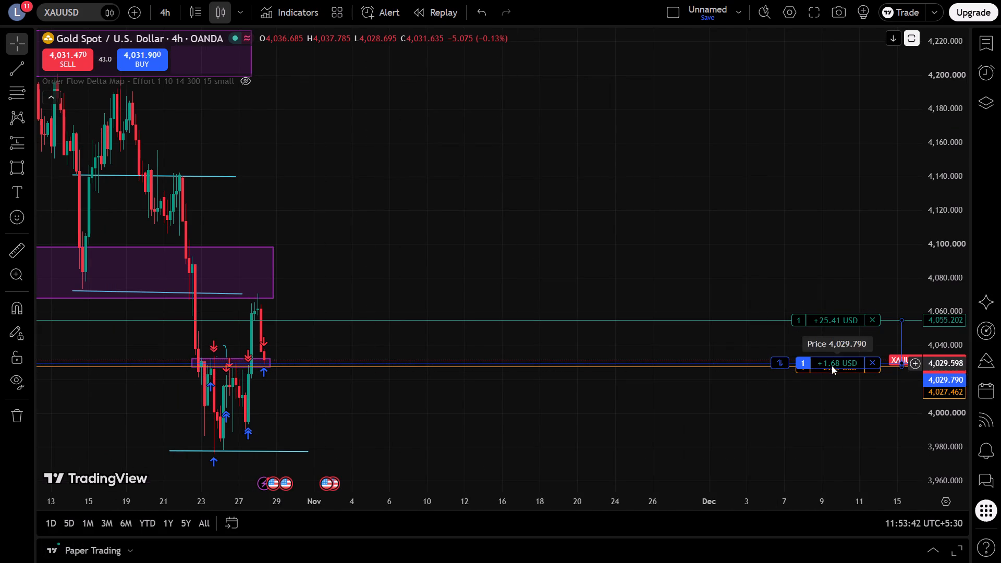
{"action": "left_click_drag", "start_coordinate": [832, 365], "coordinate": [836, 394]}
{"action": "left_click_drag", "start_coordinate": [837, 368], "coordinate": [836, 389]}
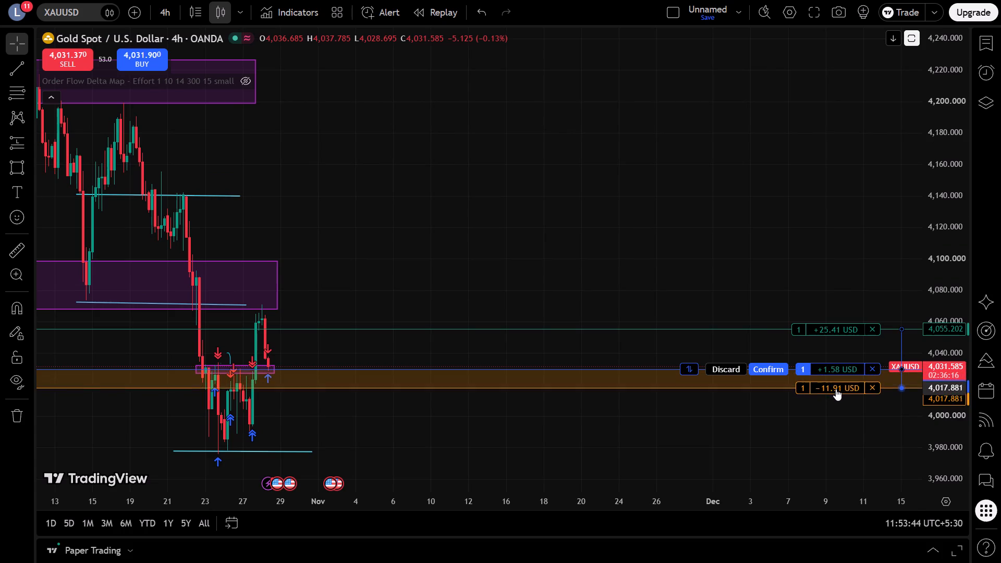
{"action": "left_click_drag", "start_coordinate": [836, 389], "coordinate": [840, 384]}
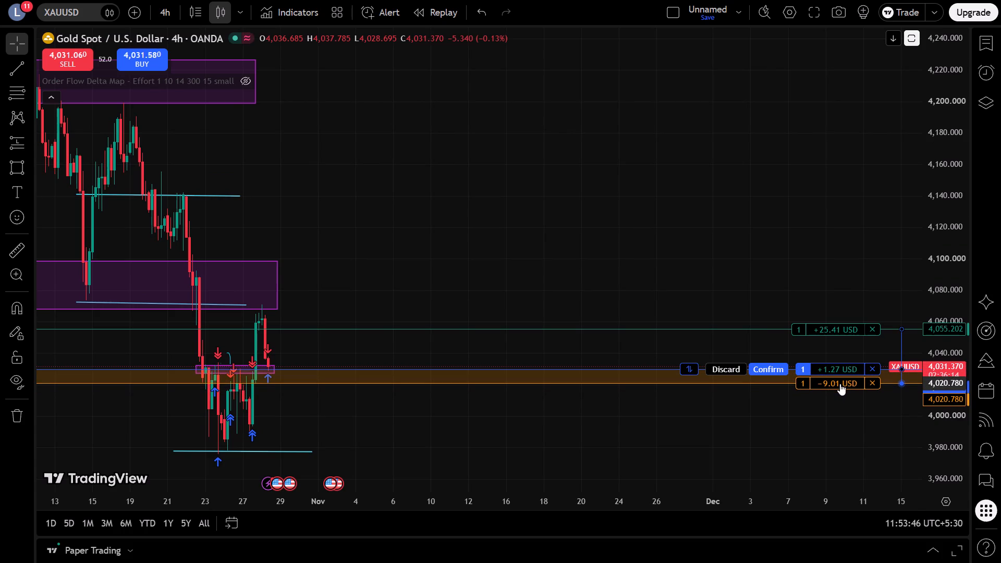
{"action": "left_click_drag", "start_coordinate": [840, 384], "coordinate": [849, 342]}
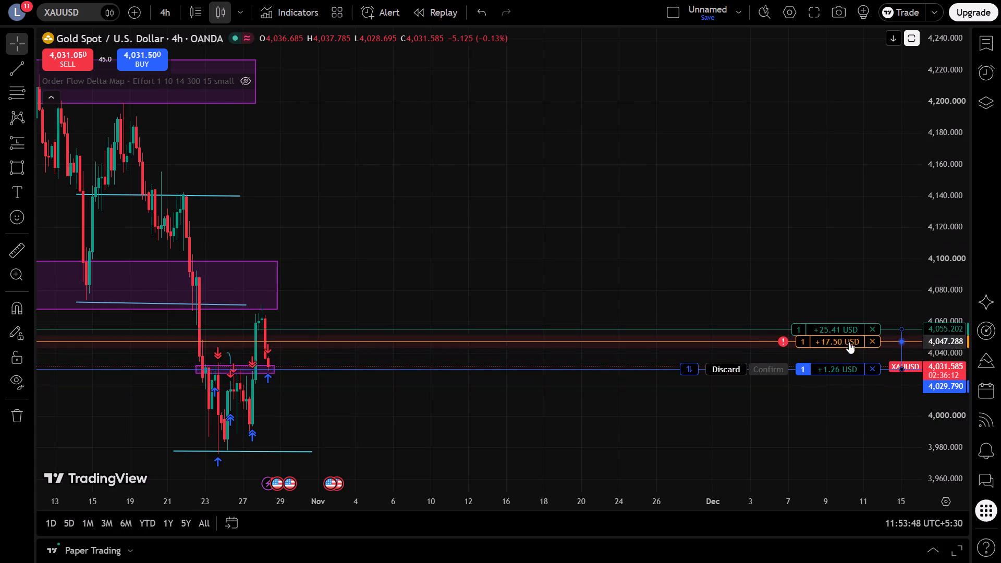
{"action": "left_click_drag", "start_coordinate": [849, 342], "coordinate": [852, 384]}
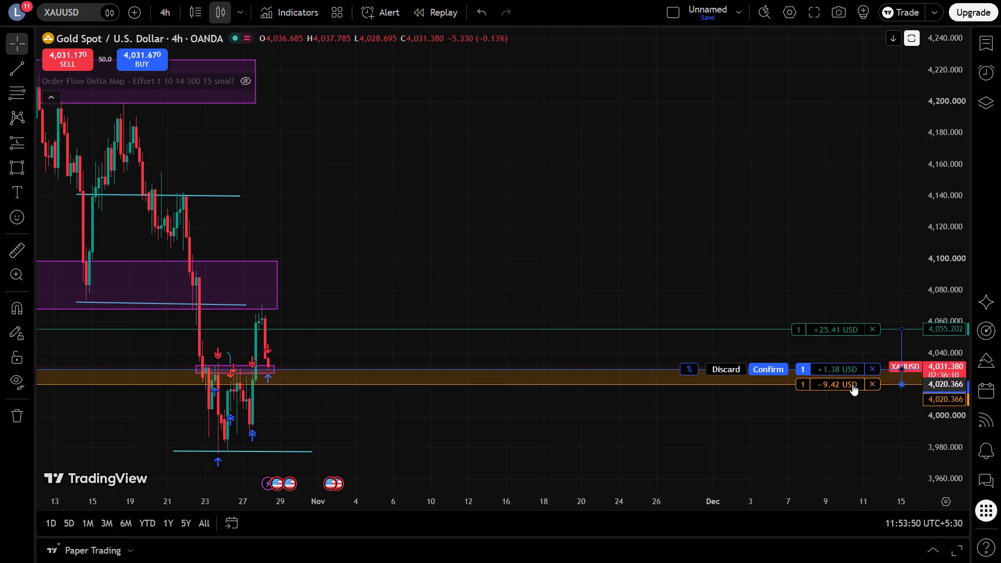
{"action": "left_click", "coordinate": [778, 368]}
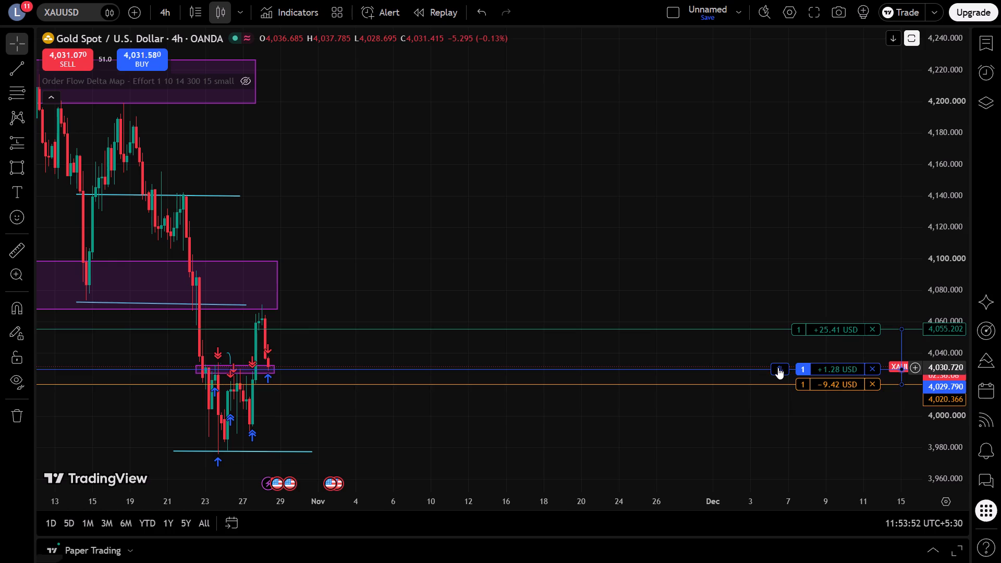
Close the remaining 1-unit XAUUSD long position at market.
{"action": "left_click_drag", "start_coordinate": [827, 369], "coordinate": [829, 381]}
{"action": "left_click", "coordinate": [875, 371]}
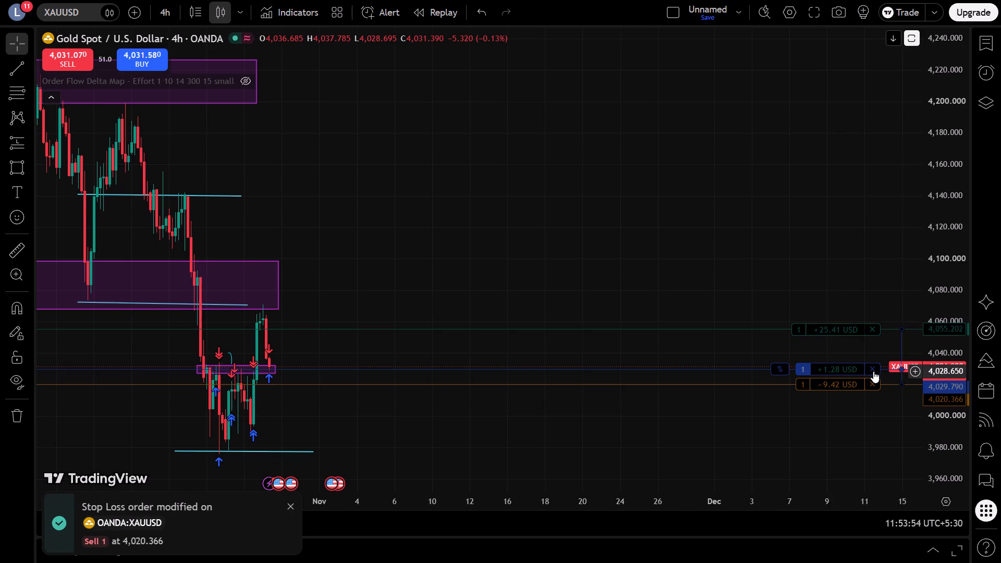
{"action": "left_click", "coordinate": [580, 316]}
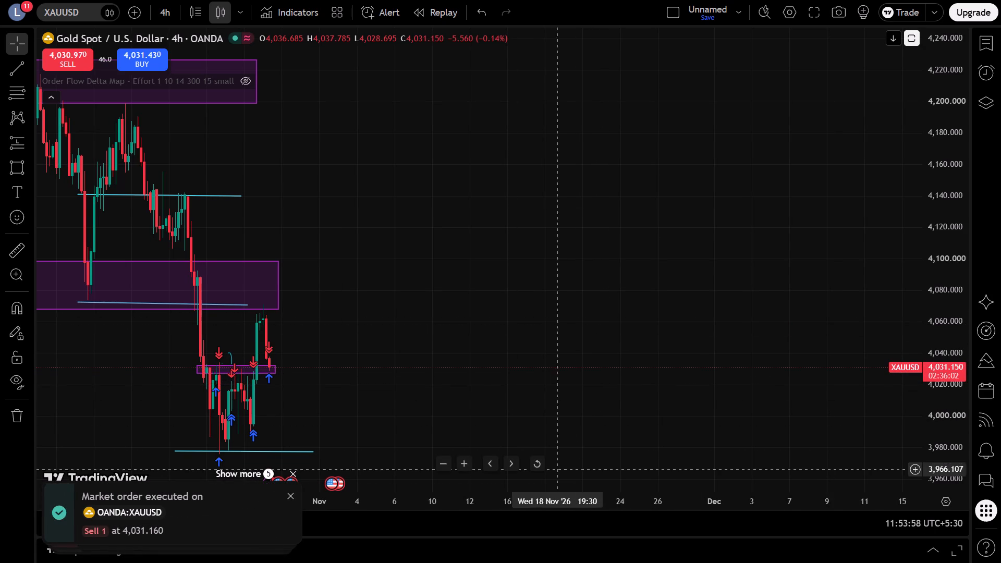
Sell 4 XAUUSD at market to open a short position.
{"action": "key", "text": "shift+s"}
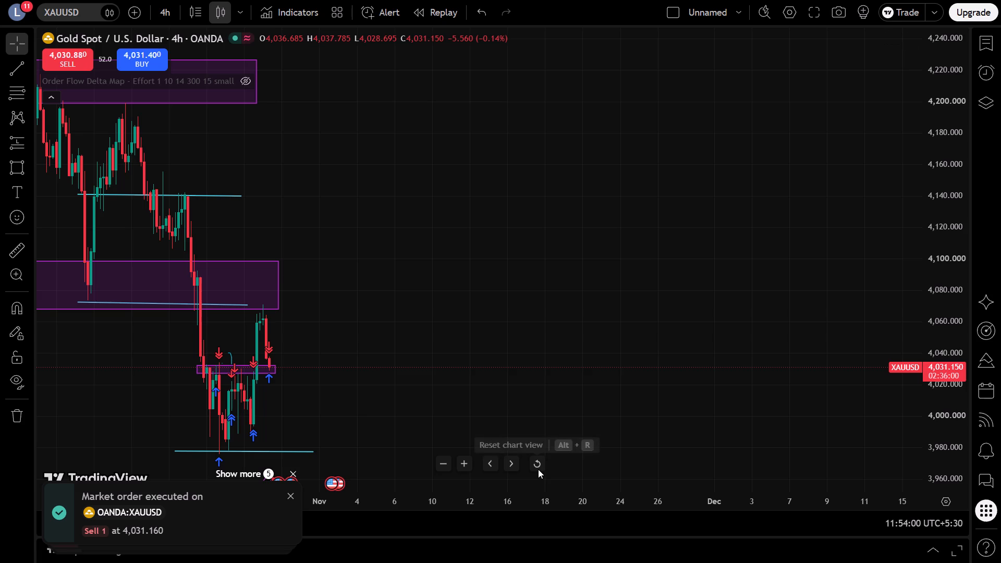
{"action": "left_click", "coordinate": [545, 490]}
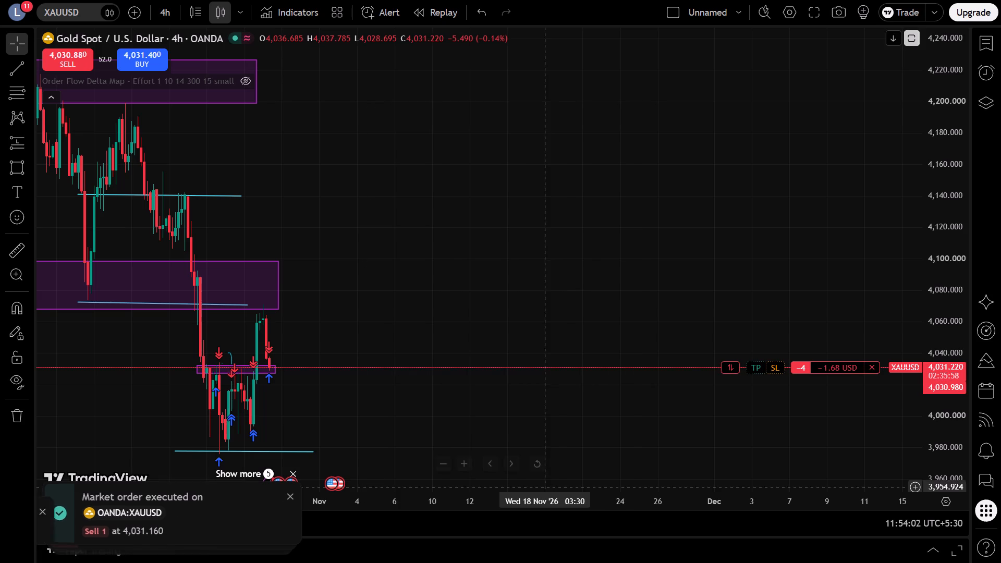
Place a take-profit for the 4-unit short position at 3,945.992, near the lowest support line.
{"action": "left_click_drag", "start_coordinate": [756, 369], "coordinate": [755, 404]}
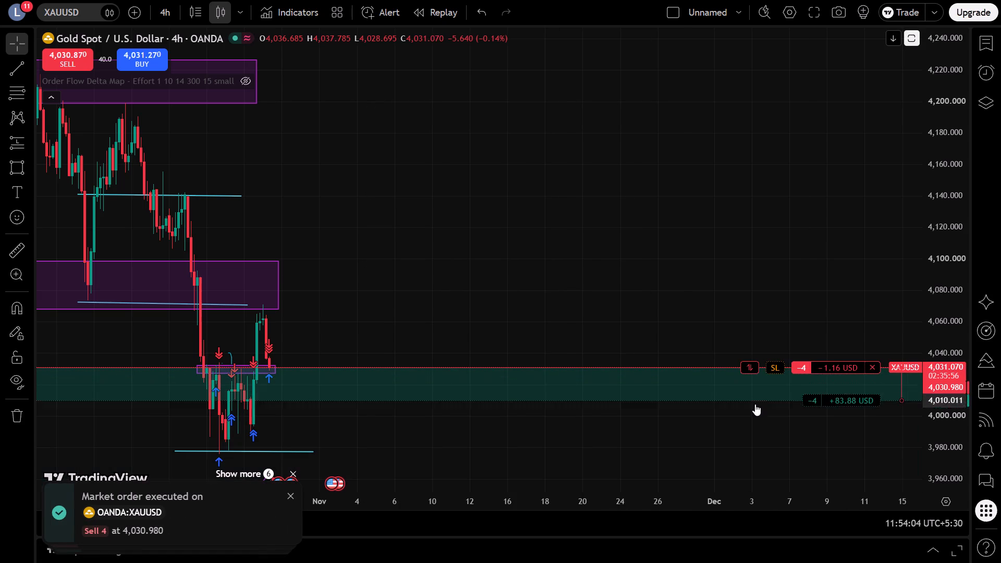
{"action": "left_click_drag", "start_coordinate": [755, 404], "coordinate": [754, 458]}
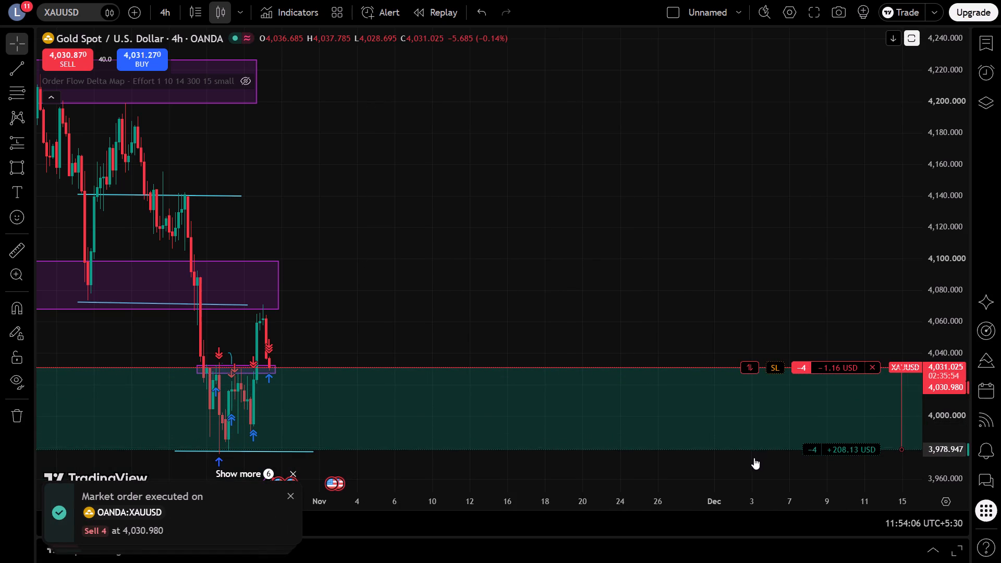
{"action": "left_click_drag", "start_coordinate": [754, 458], "coordinate": [754, 484]}
{"action": "scroll", "coordinate": [678, 259], "scroll_direction": "down", "scroll_amount": 2}
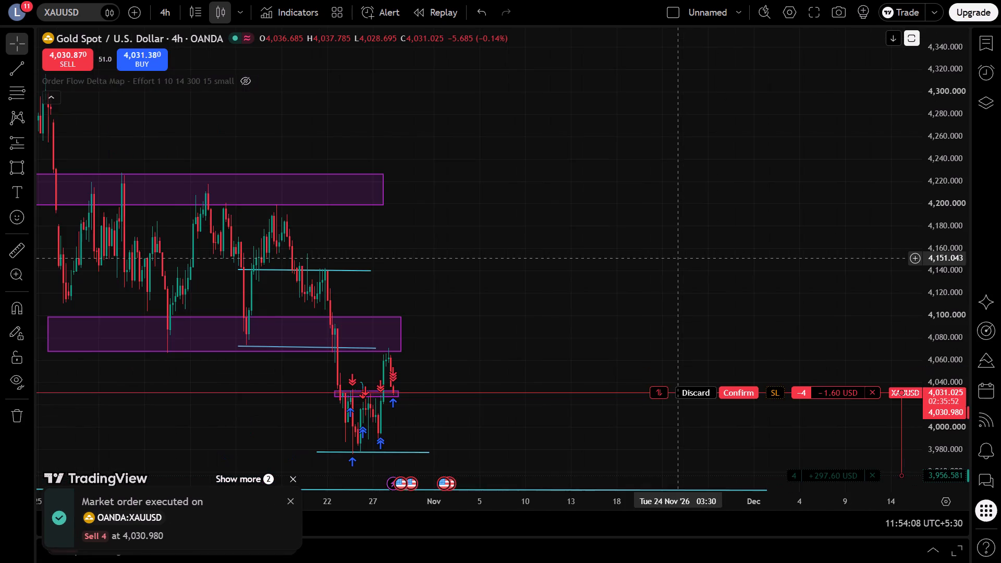
{"action": "scroll", "coordinate": [678, 261], "scroll_direction": "down", "scroll_amount": 2}
{"action": "left_click_drag", "start_coordinate": [829, 468], "coordinate": [829, 473]}
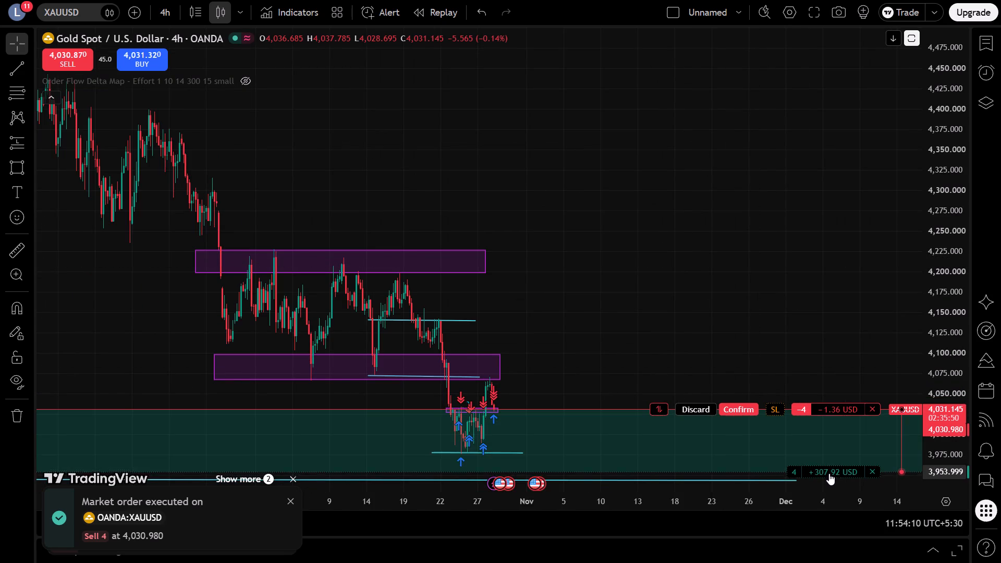
{"action": "left_click_drag", "start_coordinate": [829, 473], "coordinate": [830, 479]}
Place a stop-loss for the short position at 4,046.879 and submit both exit levels.
{"action": "left_click_drag", "start_coordinate": [834, 408], "coordinate": [836, 390]}
{"action": "left_click_drag", "start_coordinate": [776, 412], "coordinate": [777, 388]}
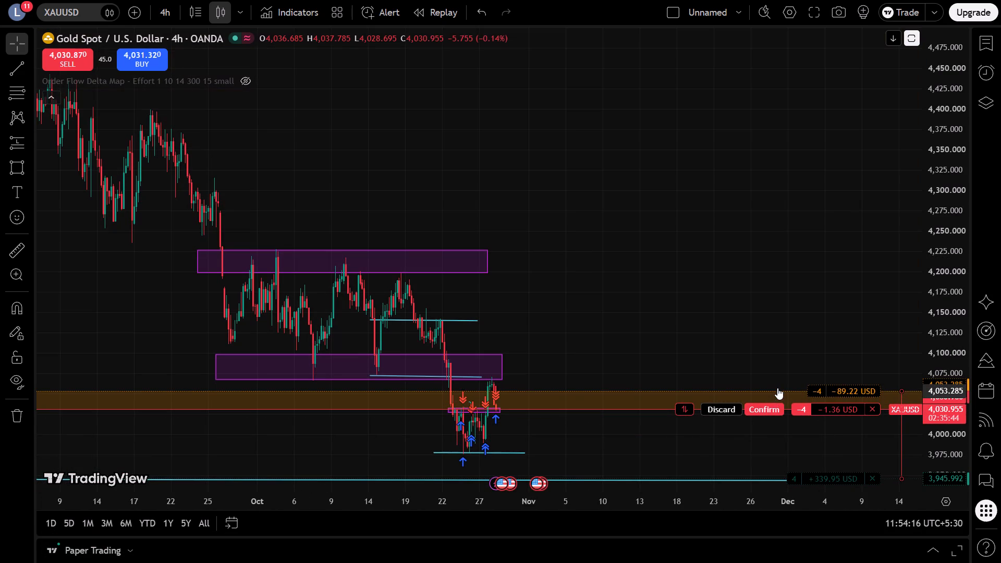
{"action": "left_click_drag", "start_coordinate": [777, 388], "coordinate": [783, 397]}
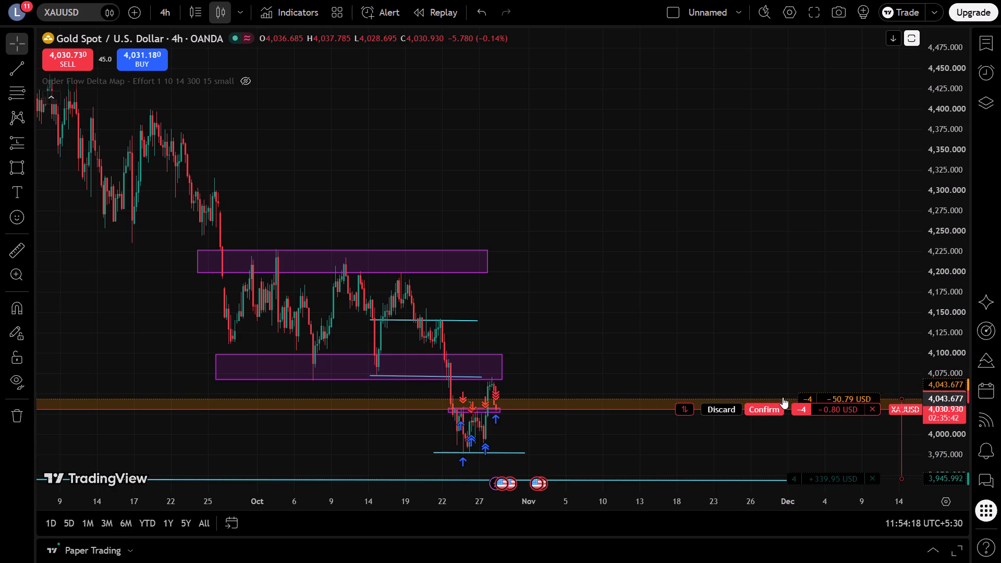
{"action": "left_click_drag", "start_coordinate": [783, 397], "coordinate": [783, 397]}
{"action": "left_click", "coordinate": [776, 412]}
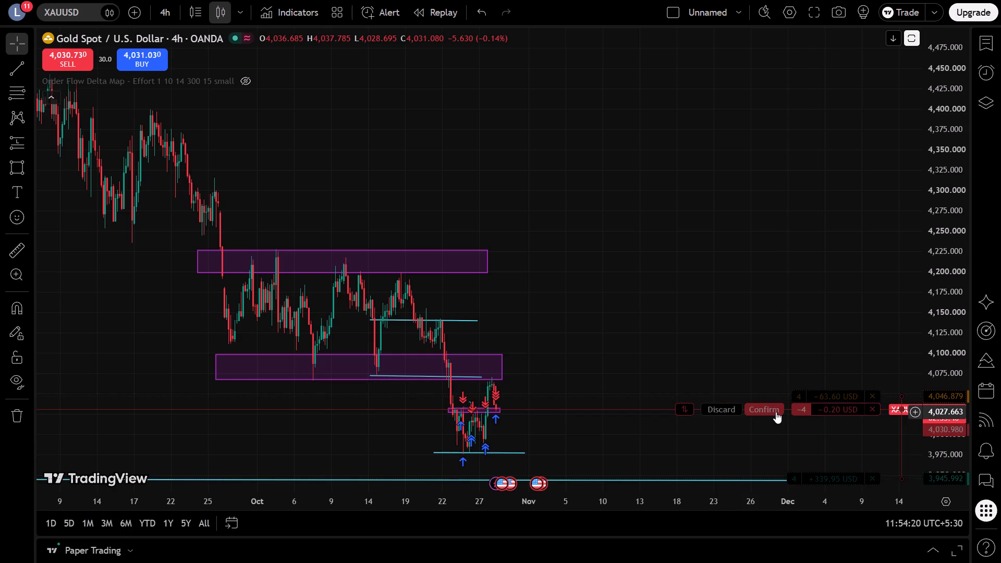
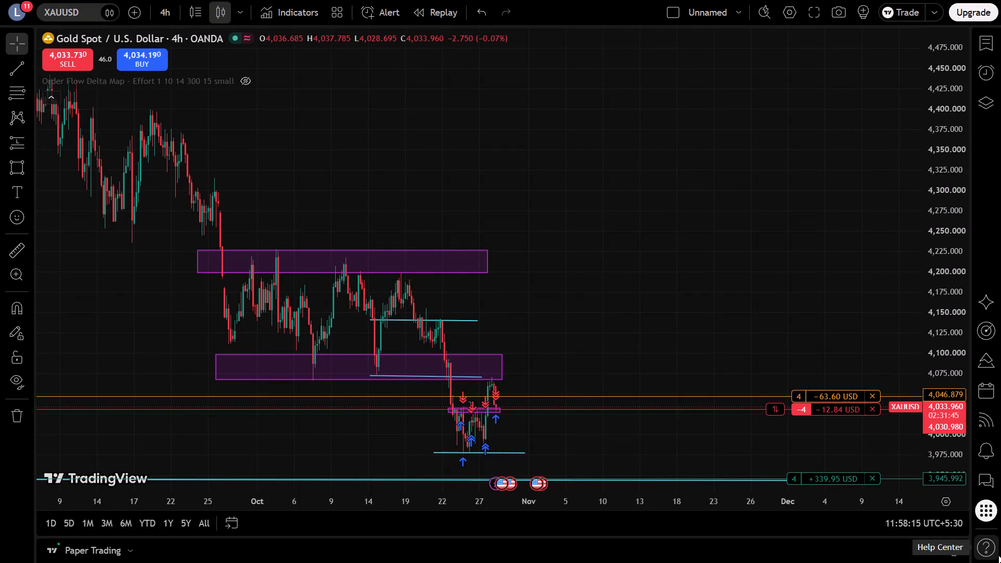
Examine the late-October candles around the short entry and stop-loss levels on the 4-hour chart.
{"action": "scroll", "coordinate": [1000, 532], "scroll_direction": "up", "scroll_amount": 1}
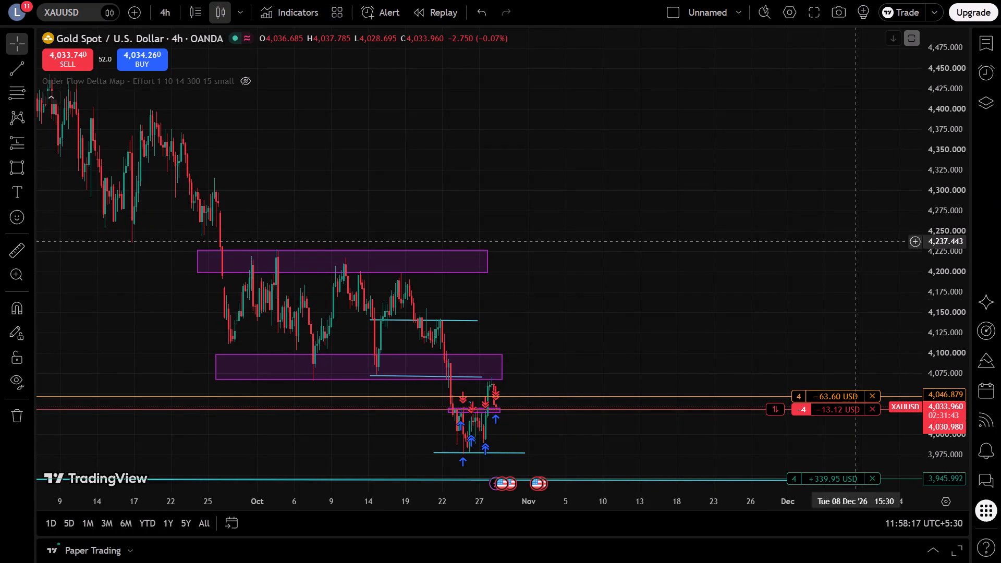
{"action": "scroll", "coordinate": [569, 384], "scroll_direction": "up", "scroll_amount": 5}
{"action": "scroll", "coordinate": [569, 228], "scroll_direction": "up", "scroll_amount": 3}
{"action": "left_click_drag", "start_coordinate": [203, 283], "coordinate": [204, 283]}
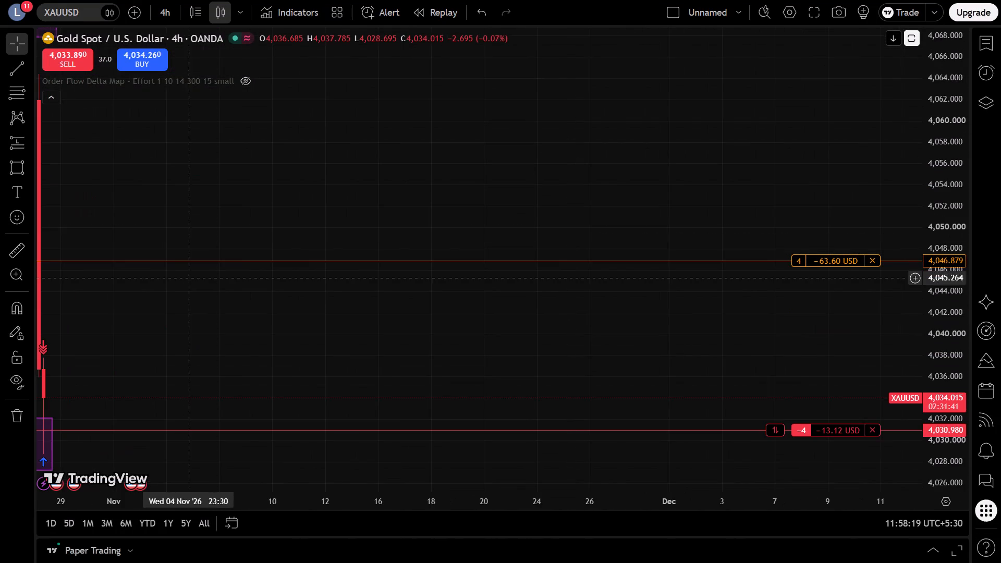
{"action": "left_click_drag", "start_coordinate": [204, 283], "coordinate": [532, 309]}
{"action": "scroll", "coordinate": [532, 304], "scroll_direction": "up", "scroll_amount": 2}
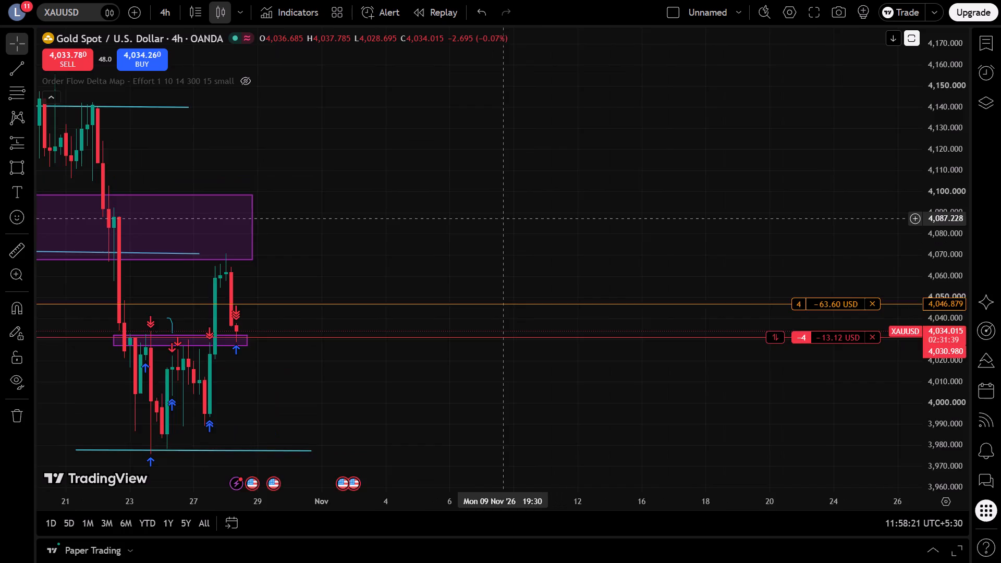
{"action": "scroll", "coordinate": [505, 218], "scroll_direction": "up", "scroll_amount": 2}
{"action": "left_click_drag", "start_coordinate": [407, 347], "coordinate": [611, 399]}
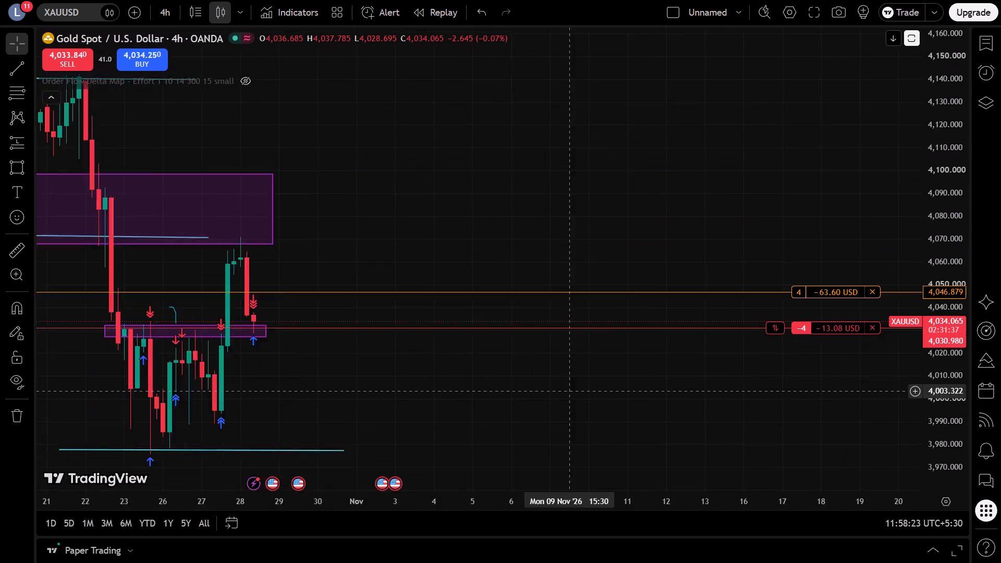
{"action": "left_click_drag", "start_coordinate": [611, 399], "coordinate": [615, 398]}
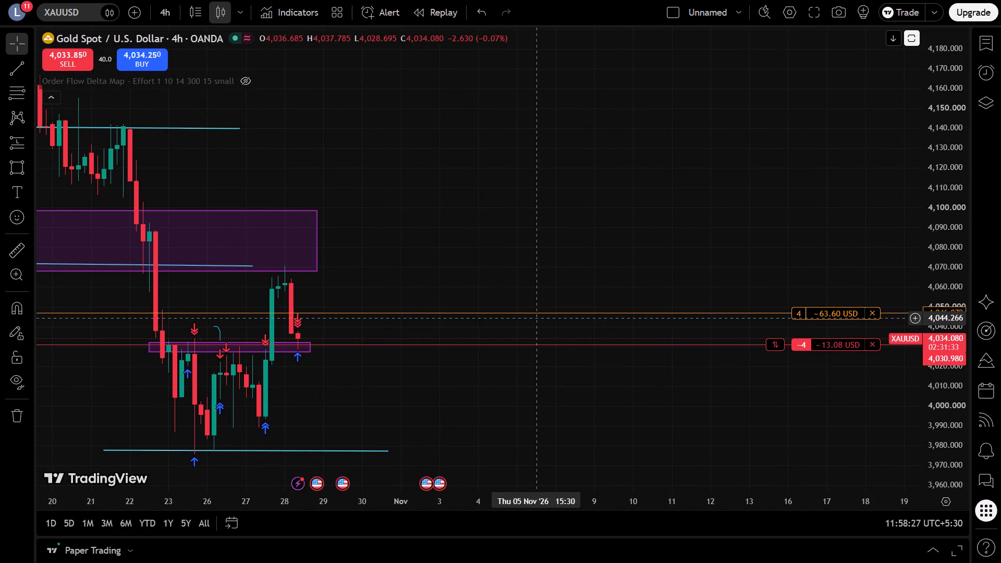
Review the older 4-hour price history, focusing on the June to August lows near the take-profit support line.
{"action": "scroll", "coordinate": [540, 314], "scroll_direction": "down", "scroll_amount": 10}
{"action": "scroll", "coordinate": [584, 298], "scroll_direction": "down", "scroll_amount": 1}
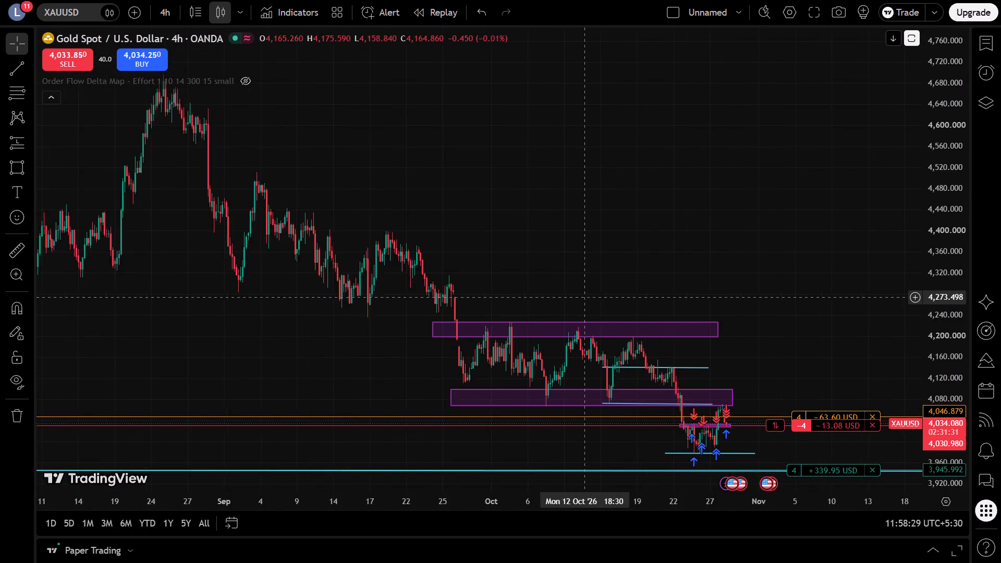
{"action": "scroll", "coordinate": [585, 298], "scroll_direction": "down", "scroll_amount": 3}
{"action": "scroll", "coordinate": [681, 276], "scroll_direction": "down", "scroll_amount": 2}
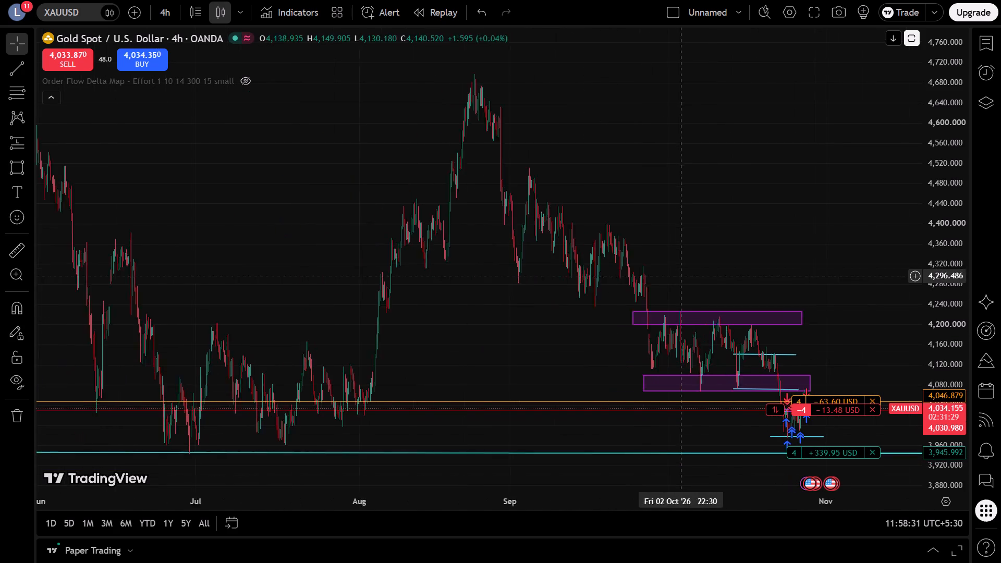
{"action": "scroll", "coordinate": [683, 275], "scroll_direction": "down", "scroll_amount": 1}
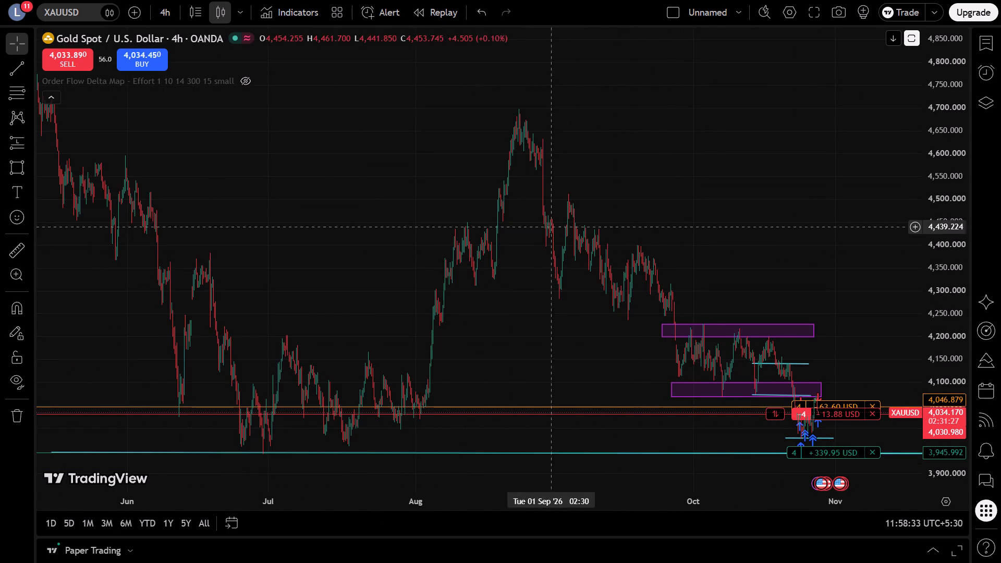
{"action": "scroll", "coordinate": [472, 242], "scroll_direction": "down", "scroll_amount": 1}
{"action": "scroll", "coordinate": [597, 235], "scroll_direction": "down", "scroll_amount": 2}
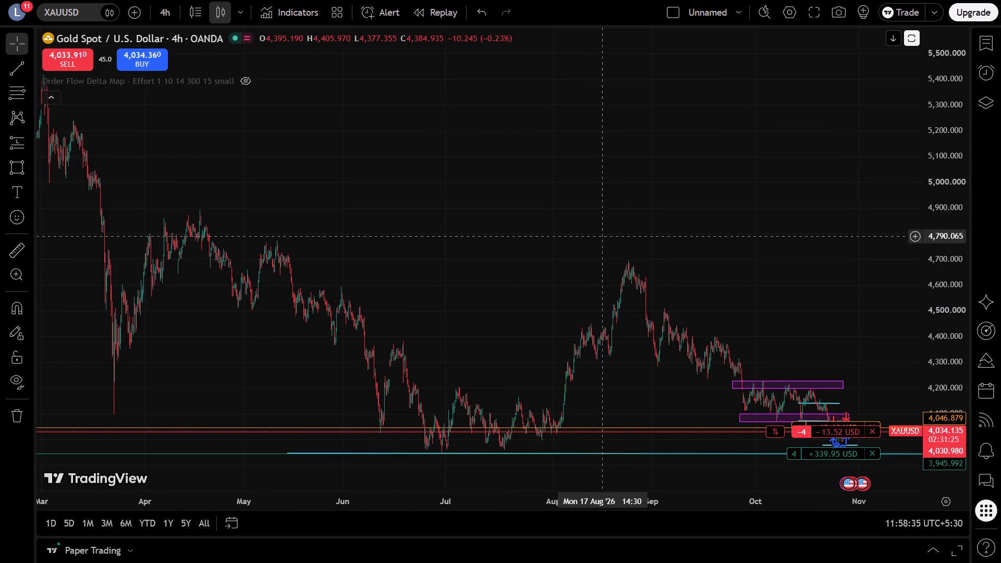
{"action": "scroll", "coordinate": [602, 236], "scroll_direction": "up", "scroll_amount": 8}
{"action": "left_click_drag", "start_coordinate": [154, 374], "coordinate": [630, 287]}
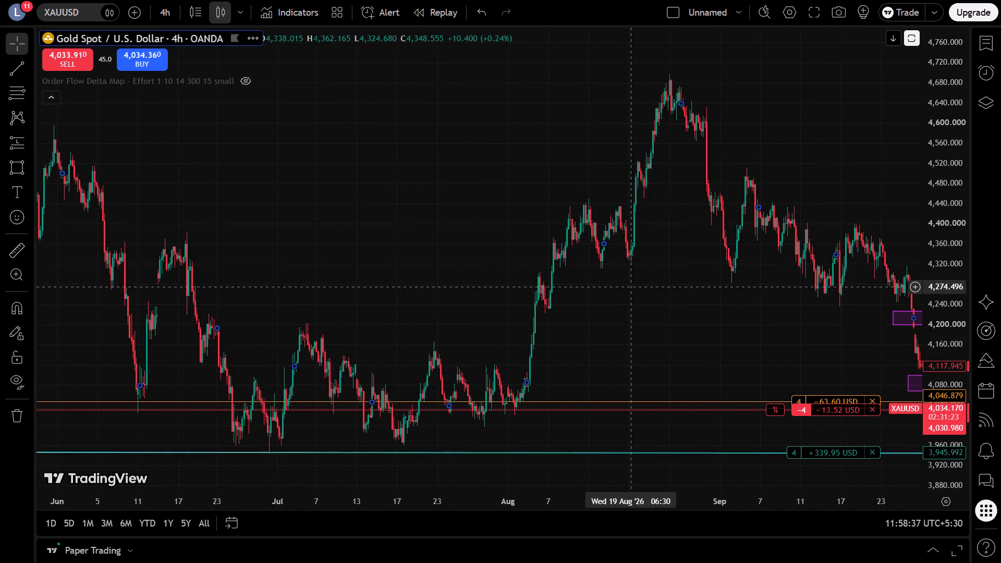
{"action": "scroll", "coordinate": [630, 287], "scroll_direction": "up", "scroll_amount": 3}
{"action": "left_click_drag", "start_coordinate": [393, 338], "coordinate": [773, 292]}
{"action": "scroll", "coordinate": [724, 309], "scroll_direction": "up", "scroll_amount": 3}
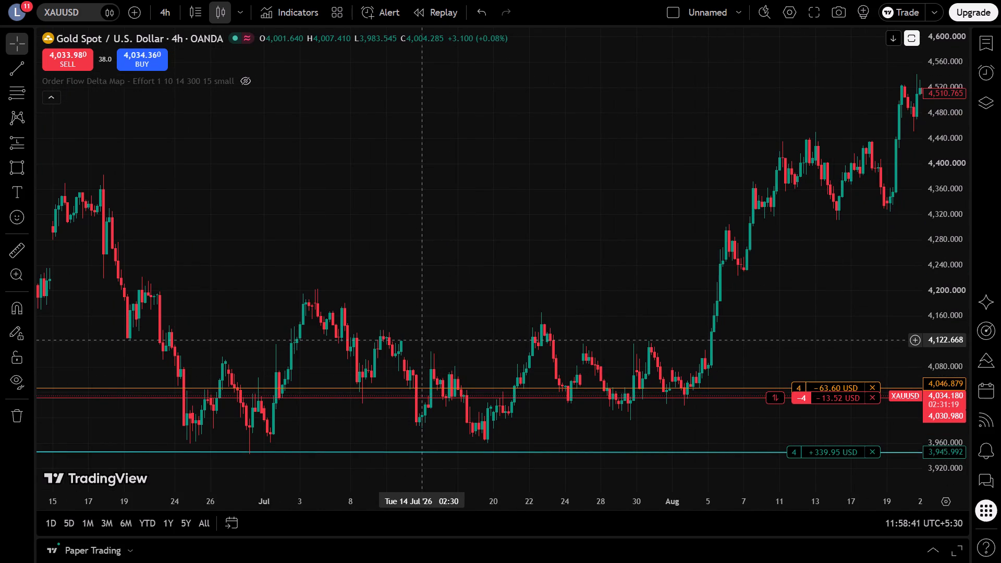
{"action": "scroll", "coordinate": [422, 340], "scroll_direction": "down", "scroll_amount": 8}
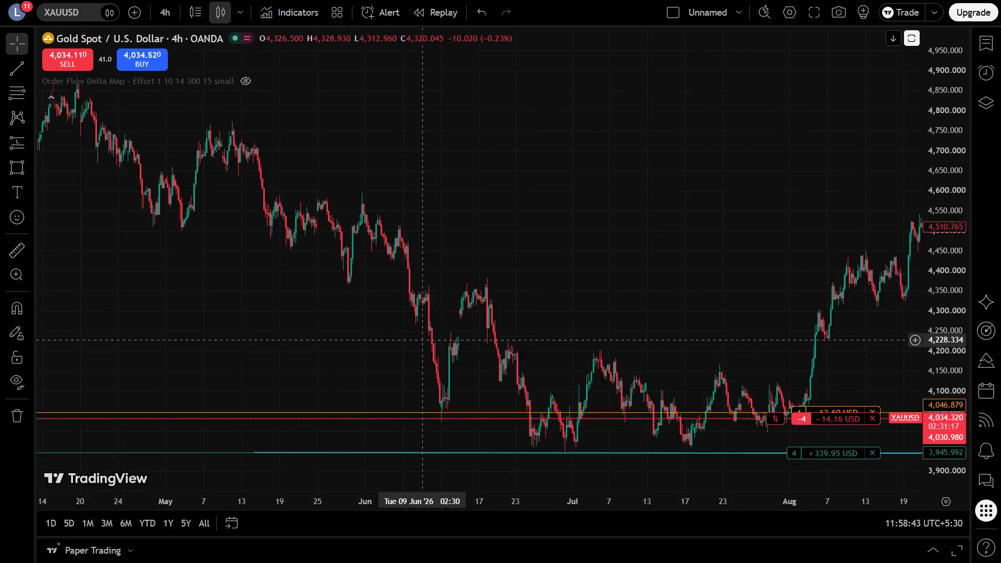
{"action": "scroll", "coordinate": [422, 340], "scroll_direction": "down", "scroll_amount": 15}
{"action": "scroll", "coordinate": [422, 340], "scroll_direction": "up", "scroll_amount": 15}
{"action": "scroll", "coordinate": [422, 340], "scroll_direction": "up", "scroll_amount": 15}
{"action": "scroll", "coordinate": [422, 340], "scroll_direction": "down", "scroll_amount": 5}
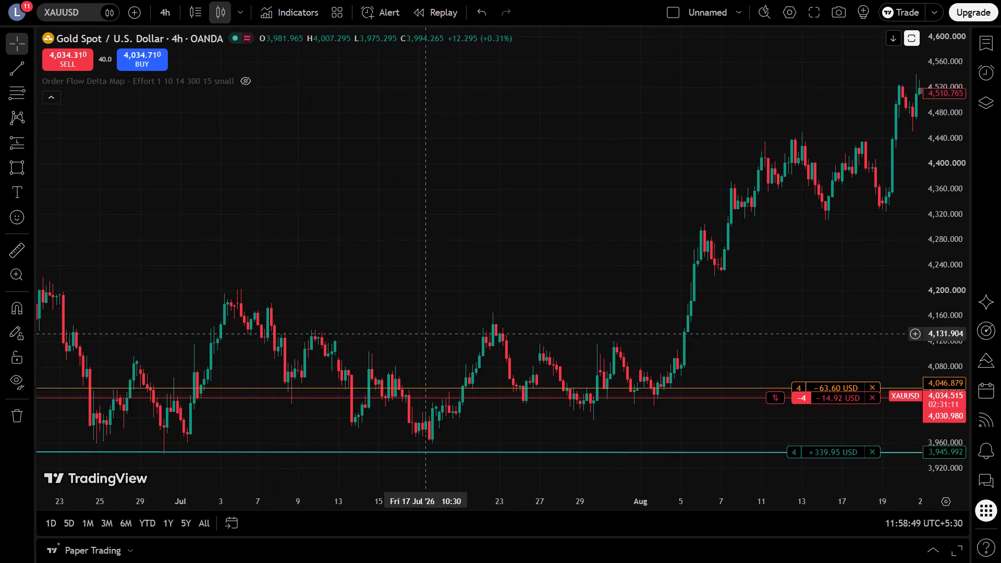
Switch the XAUUSD chart interval to 5 minutes.
{"action": "left_click", "coordinate": [169, 3]}
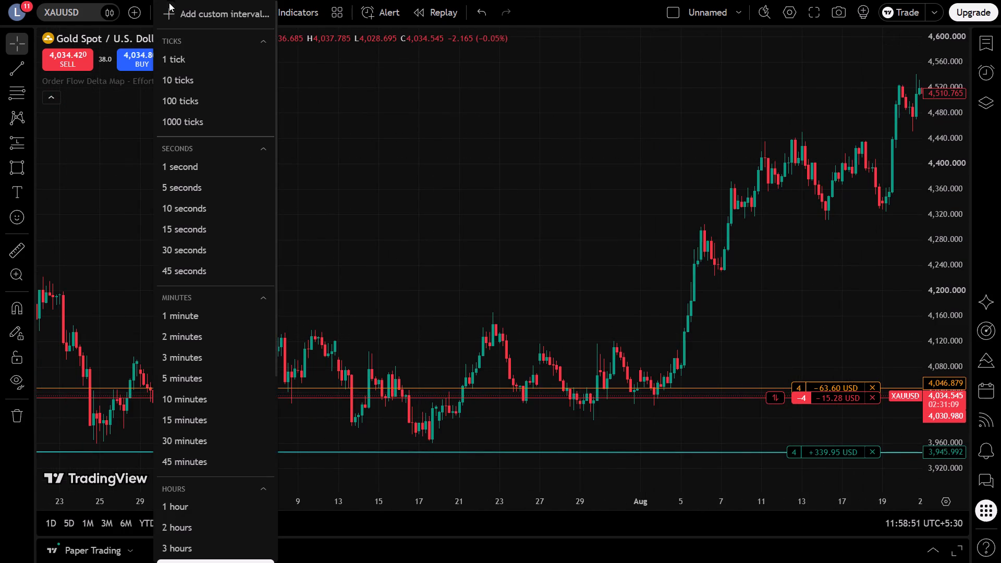
{"action": "left_click", "coordinate": [191, 384]}
Examine the 5-minute price action from 23 to 28 October between the purple zone and the lower support line.
{"action": "scroll", "coordinate": [470, 286], "scroll_direction": "down", "scroll_amount": 6}
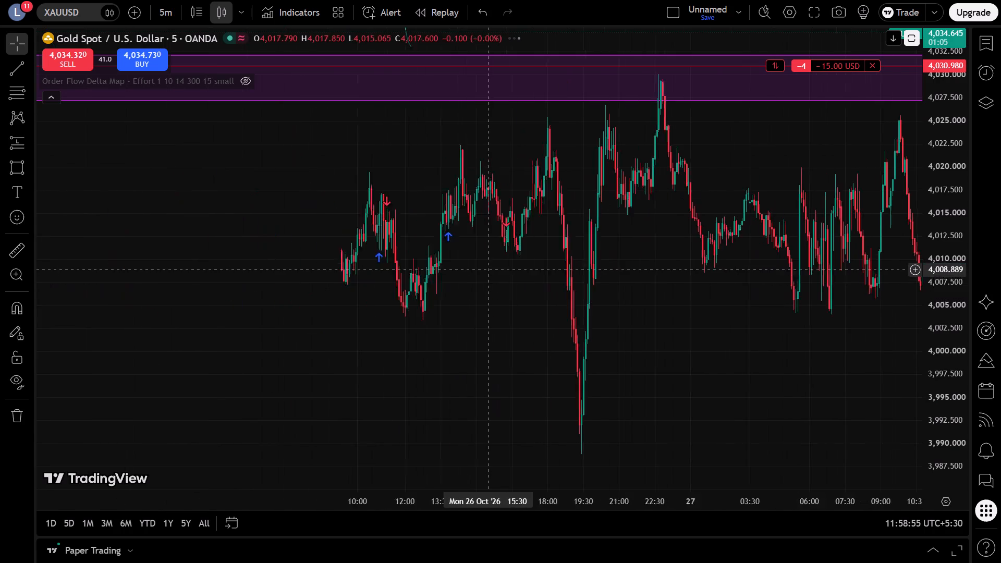
{"action": "left_click_drag", "start_coordinate": [594, 288], "coordinate": [39, 320]}
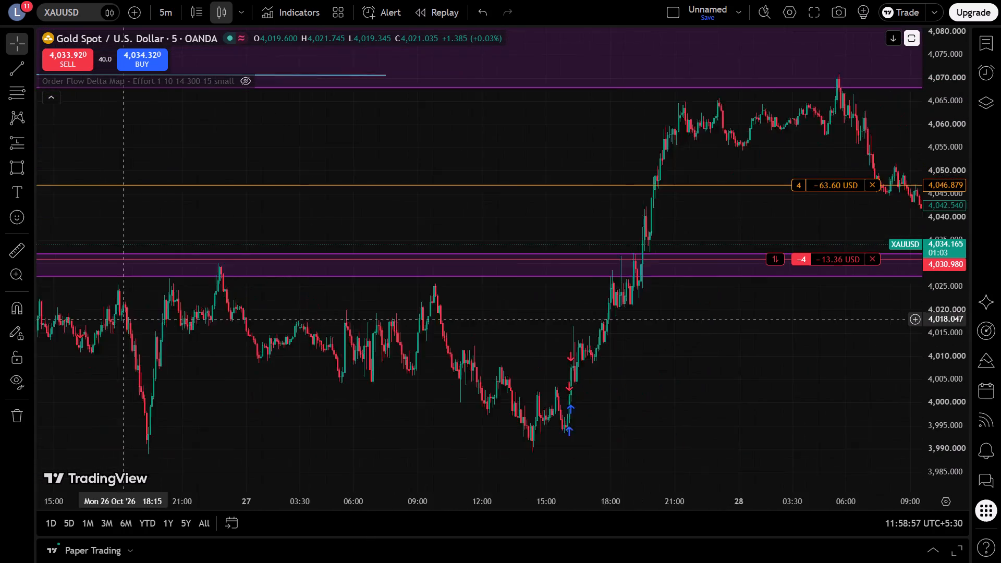
{"action": "left_click_drag", "start_coordinate": [39, 320], "coordinate": [0, 315]}
{"action": "left_click_drag", "start_coordinate": [255, 368], "coordinate": [671, 376]}
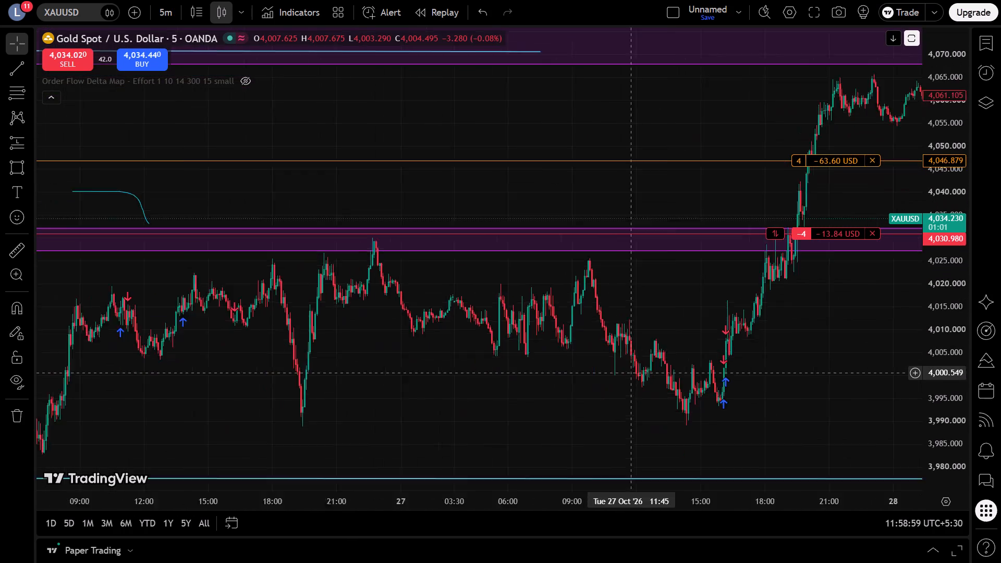
{"action": "left_click_drag", "start_coordinate": [671, 376], "coordinate": [705, 380]}
{"action": "left_click_drag", "start_coordinate": [187, 302], "coordinate": [493, 354]}
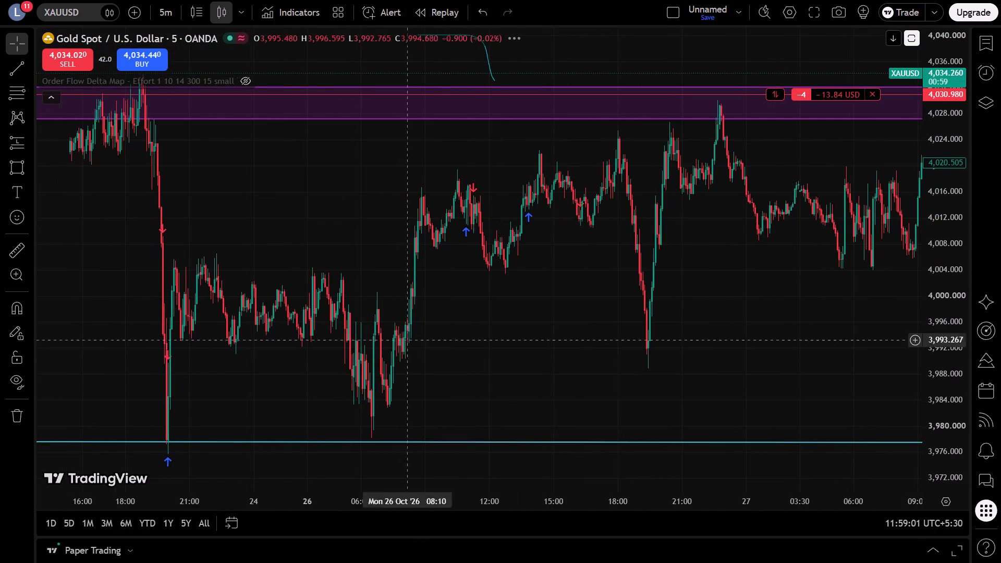
{"action": "scroll", "coordinate": [323, 326], "scroll_direction": "up", "scroll_amount": 3}
{"action": "left_click_drag", "start_coordinate": [286, 346], "coordinate": [624, 409]}
{"action": "scroll", "coordinate": [590, 385], "scroll_direction": "up", "scroll_amount": 4}
{"action": "left_click_drag", "start_coordinate": [387, 323], "coordinate": [394, 327]}
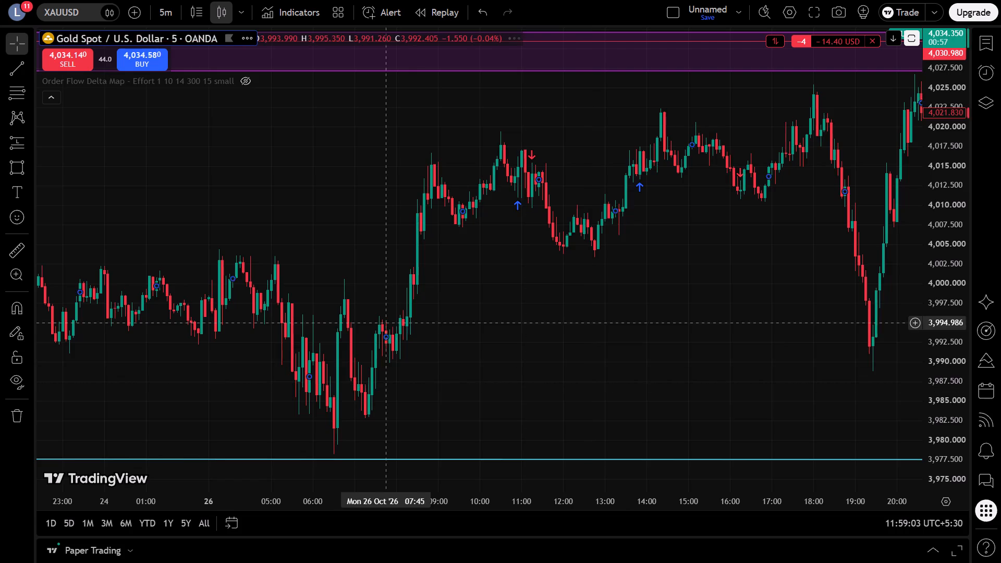
{"action": "left_click_drag", "start_coordinate": [394, 327], "coordinate": [603, 361]}
{"action": "scroll", "coordinate": [603, 361], "scroll_direction": "up", "scroll_amount": 3}
{"action": "left_click_drag", "start_coordinate": [489, 311], "coordinate": [725, 315]}
{"action": "scroll", "coordinate": [486, 368], "scroll_direction": "down", "scroll_amount": 2}
{"action": "scroll", "coordinate": [488, 366], "scroll_direction": "up", "scroll_amount": 3}
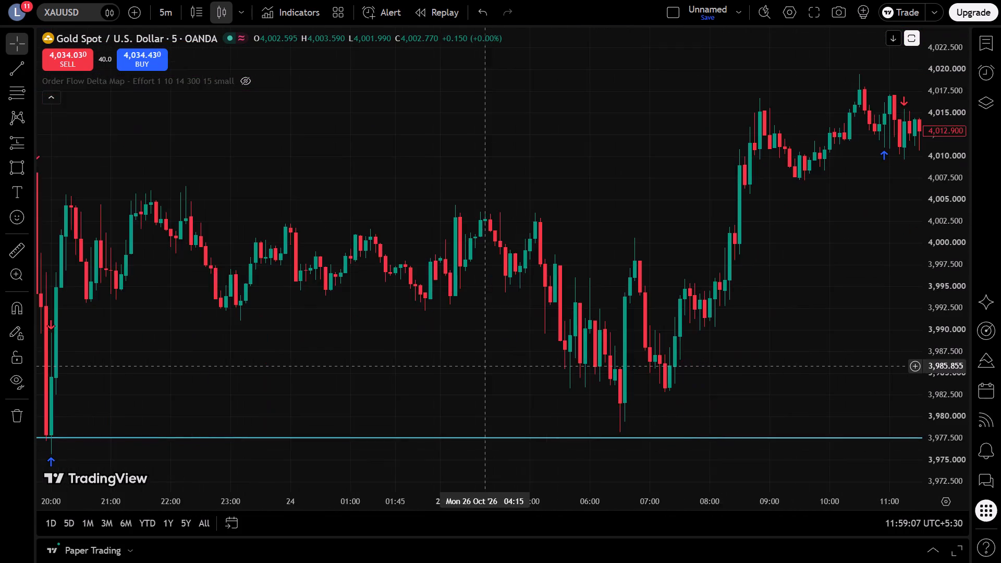
{"action": "scroll", "coordinate": [488, 365], "scroll_direction": "down", "scroll_amount": 4}
{"action": "scroll", "coordinate": [487, 362], "scroll_direction": "up", "scroll_amount": 3}
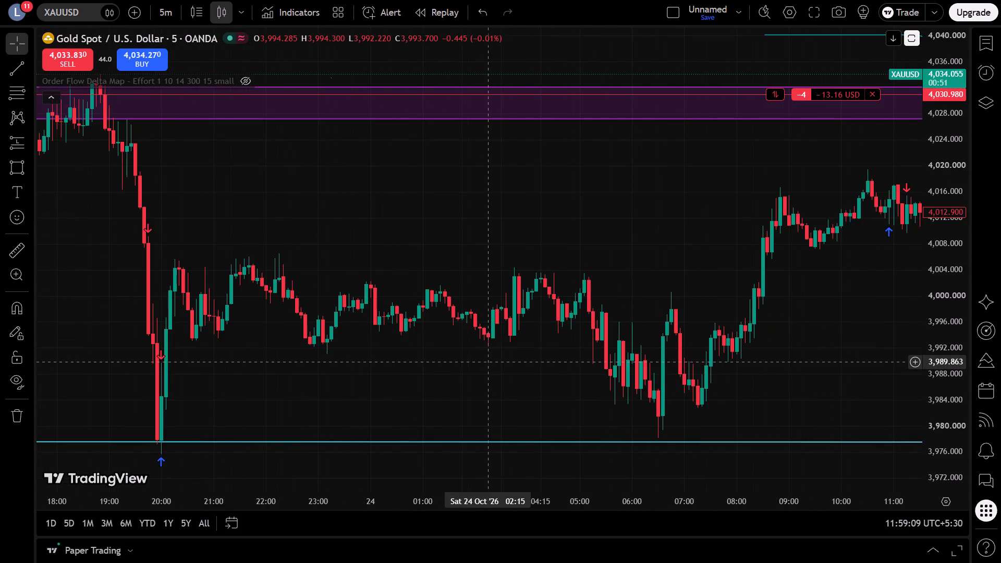
{"action": "scroll", "coordinate": [404, 275], "scroll_direction": "down", "scroll_amount": 1}
{"action": "left_click_drag", "start_coordinate": [403, 273], "coordinate": [628, 378]}
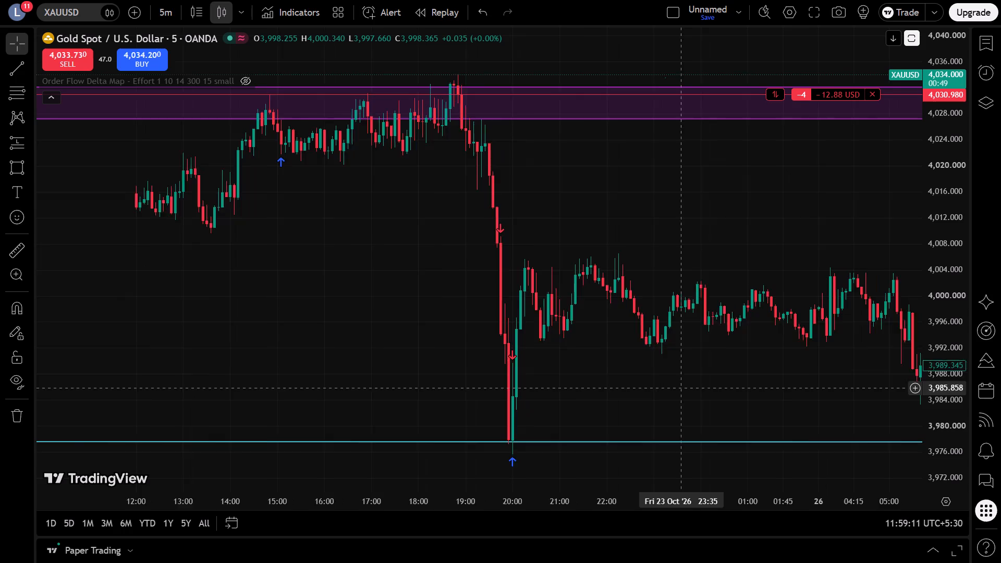
{"action": "left_click_drag", "start_coordinate": [628, 378], "coordinate": [482, 317]}
{"action": "scroll", "coordinate": [482, 317], "scroll_direction": "up", "scroll_amount": 2}
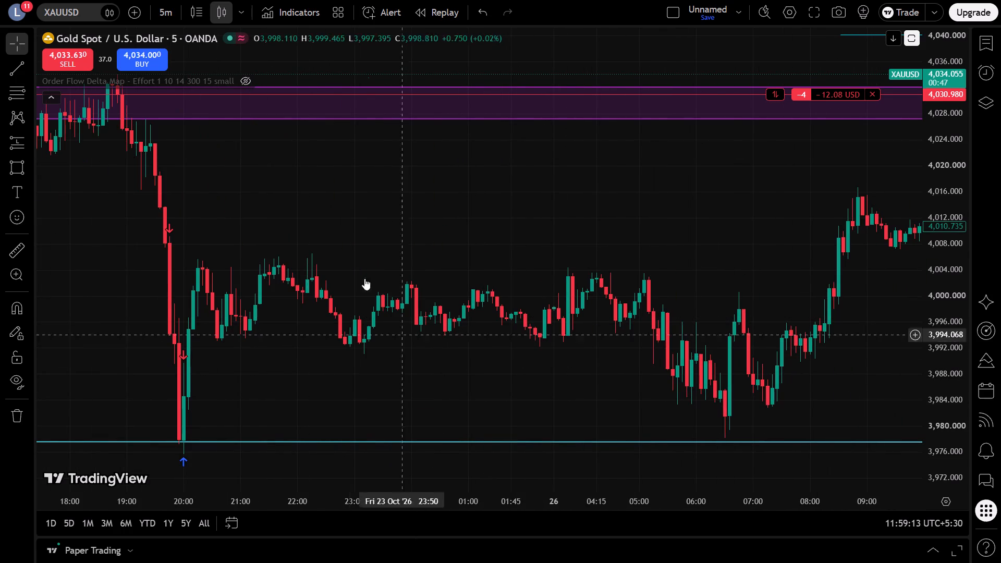
Draw a rectangle zone across the 23–26 October consolidation highs, from about 4,005.88 down to 4,002.78.
{"action": "key", "text": "alt+shift+r"}
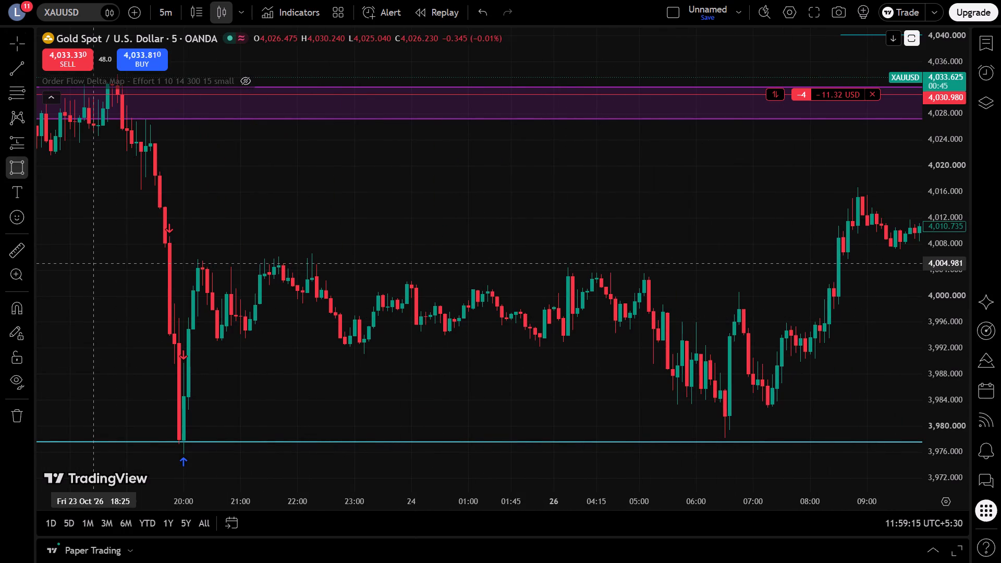
{"action": "left_click_drag", "start_coordinate": [90, 258], "coordinate": [764, 275]}
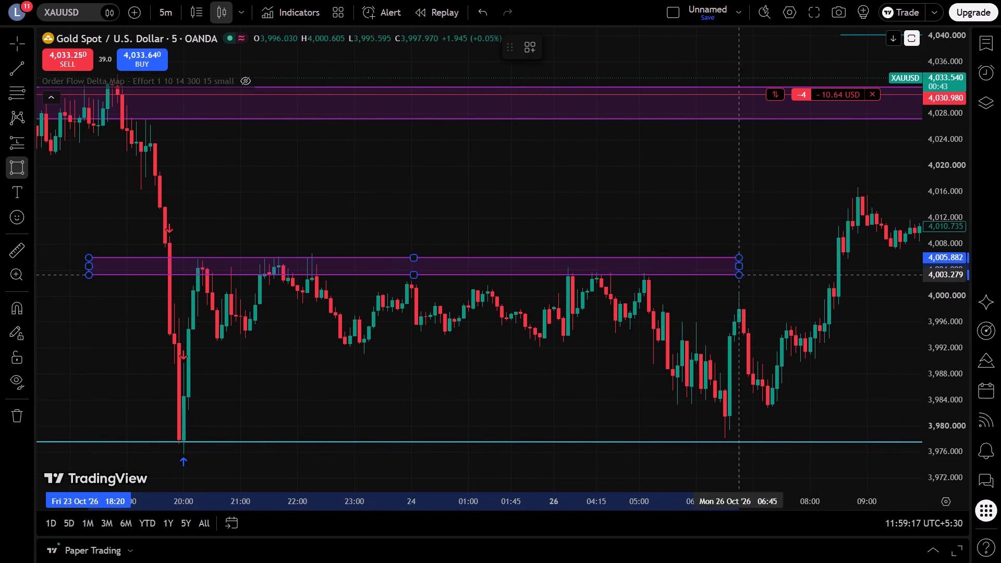
{"action": "left_click_drag", "start_coordinate": [764, 275], "coordinate": [857, 281]}
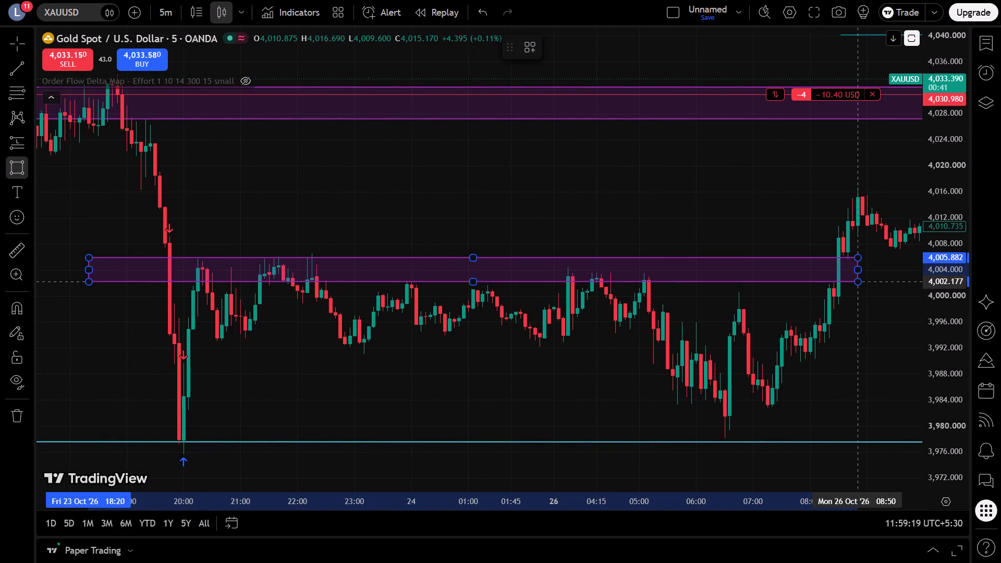
{"action": "left_click_drag", "start_coordinate": [857, 281], "coordinate": [858, 280]}
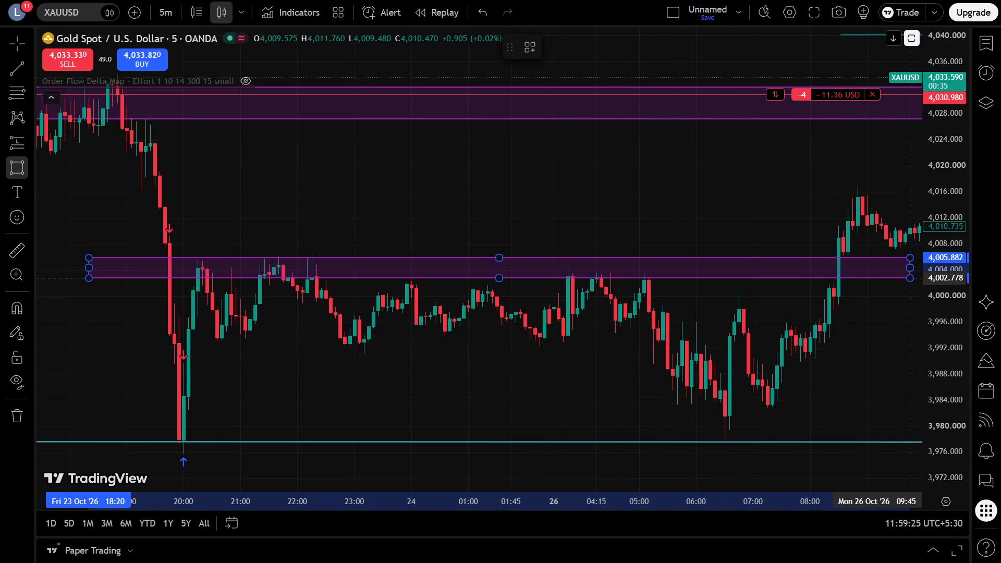
{"action": "left_click", "coordinate": [911, 278]}
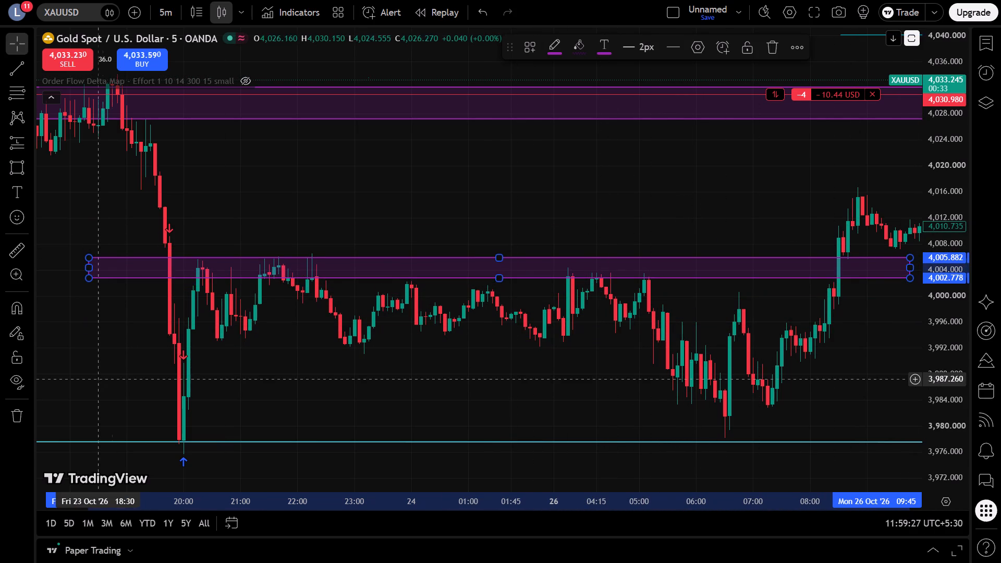
Draw a second rectangle zone just below the consolidation lows, from about 3,990.96 down to 3,987.26, spanning 23–26 October.
{"action": "key", "text": "alt+shift+r"}
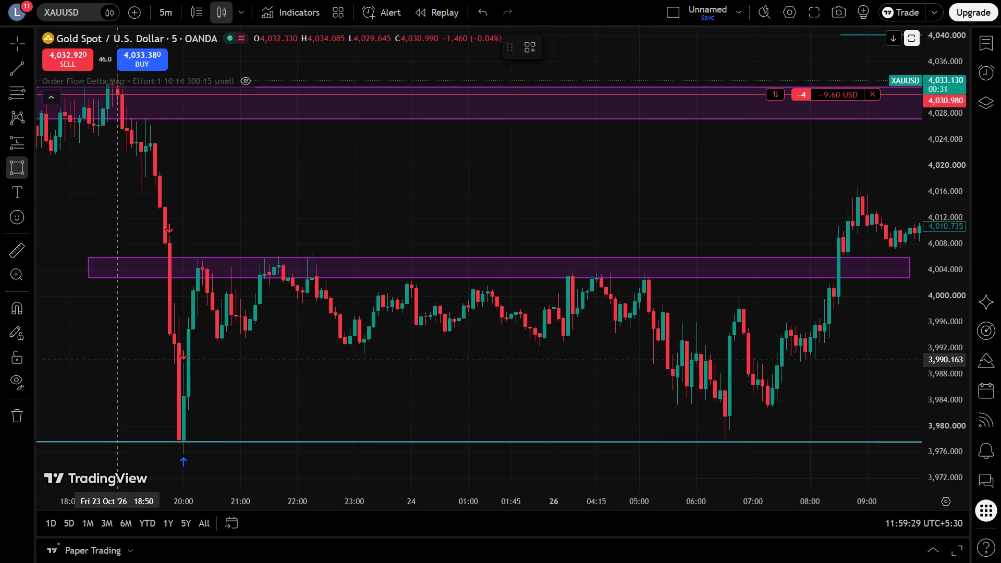
{"action": "left_click_drag", "start_coordinate": [105, 354], "coordinate": [626, 382]}
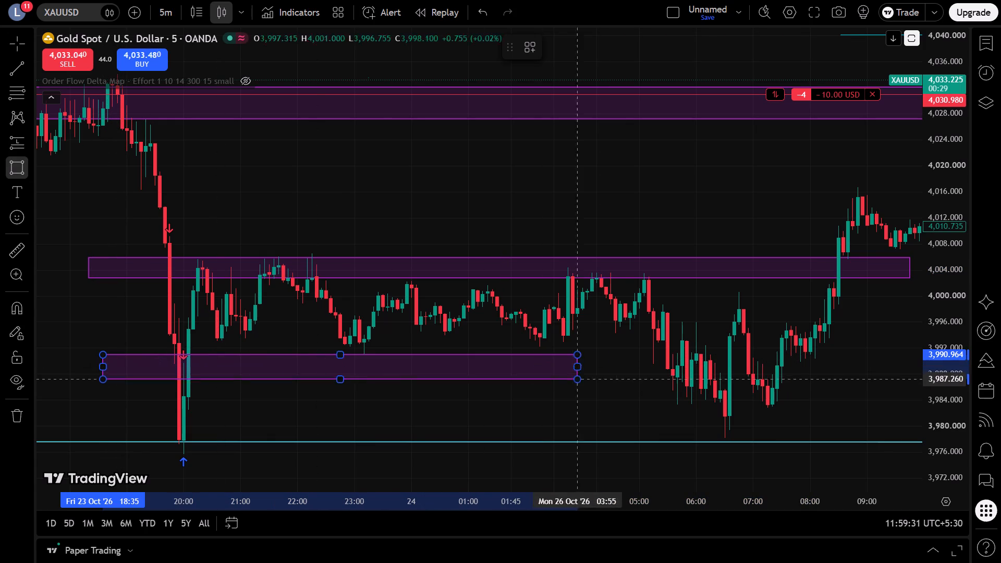
{"action": "left_click_drag", "start_coordinate": [626, 382], "coordinate": [917, 379]}
{"action": "left_click", "coordinate": [917, 379]}
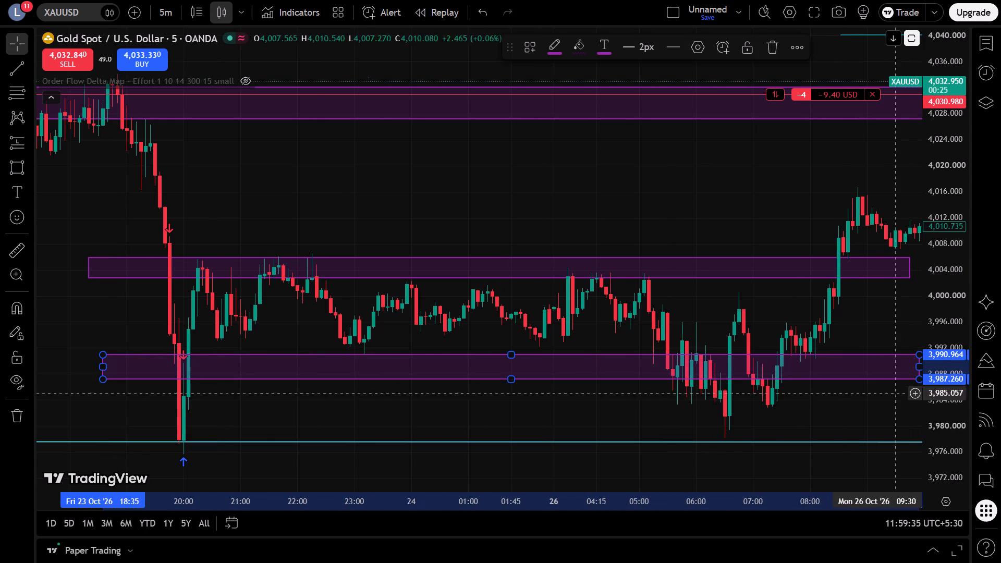
{"action": "left_click", "coordinate": [864, 415]}
Examine how price moves through the two new rectangle zones on 26 October.
{"action": "left_click_drag", "start_coordinate": [819, 423], "coordinate": [535, 426]}
{"action": "scroll", "coordinate": [527, 234], "scroll_direction": "down", "scroll_amount": 2}
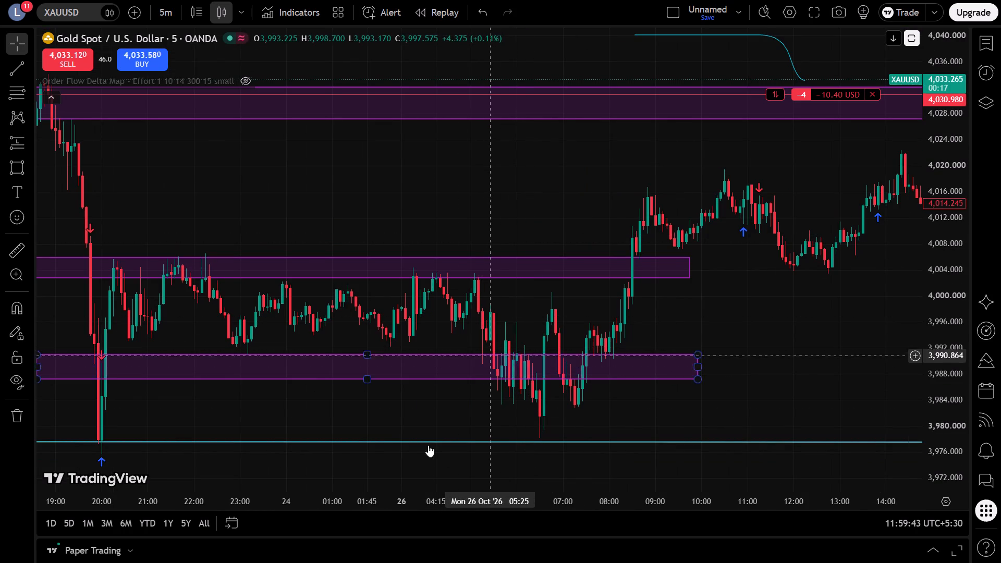
{"action": "scroll", "coordinate": [522, 377], "scroll_direction": "up", "scroll_amount": 2}
{"action": "scroll", "coordinate": [523, 378], "scroll_direction": "down", "scroll_amount": 2}
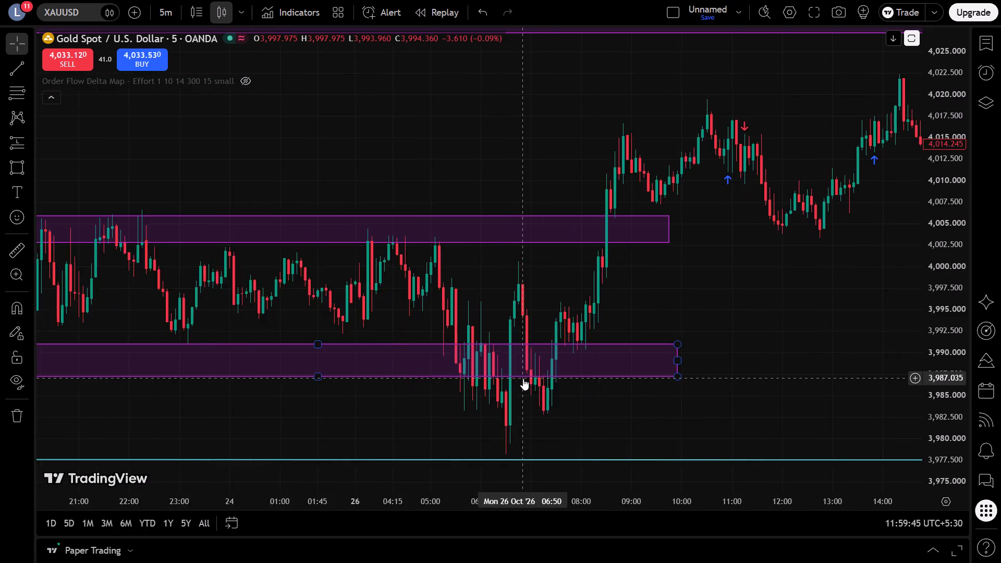
{"action": "scroll", "coordinate": [555, 417], "scroll_direction": "up", "scroll_amount": 1}
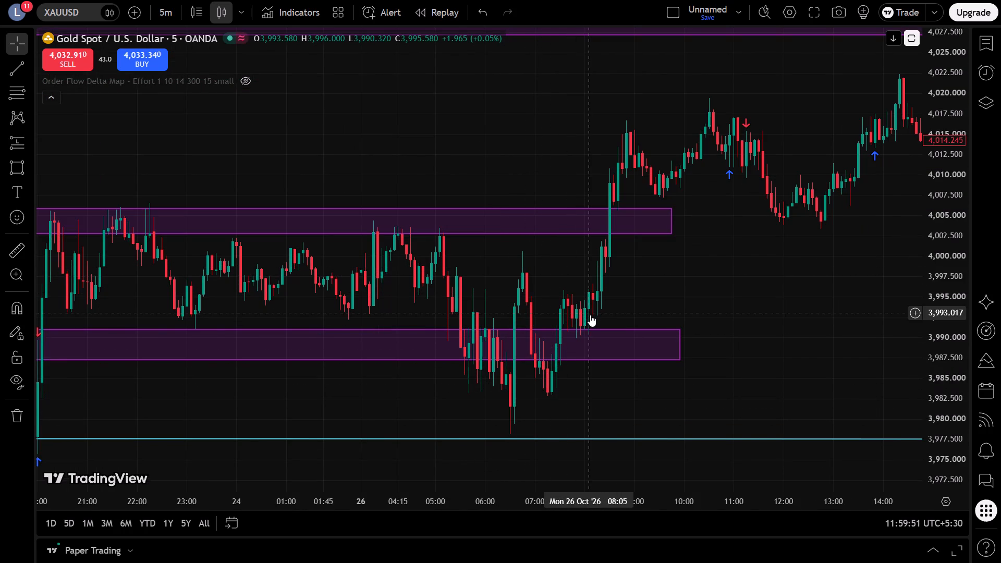
{"action": "scroll", "coordinate": [690, 237], "scroll_direction": "down", "scroll_amount": 3}
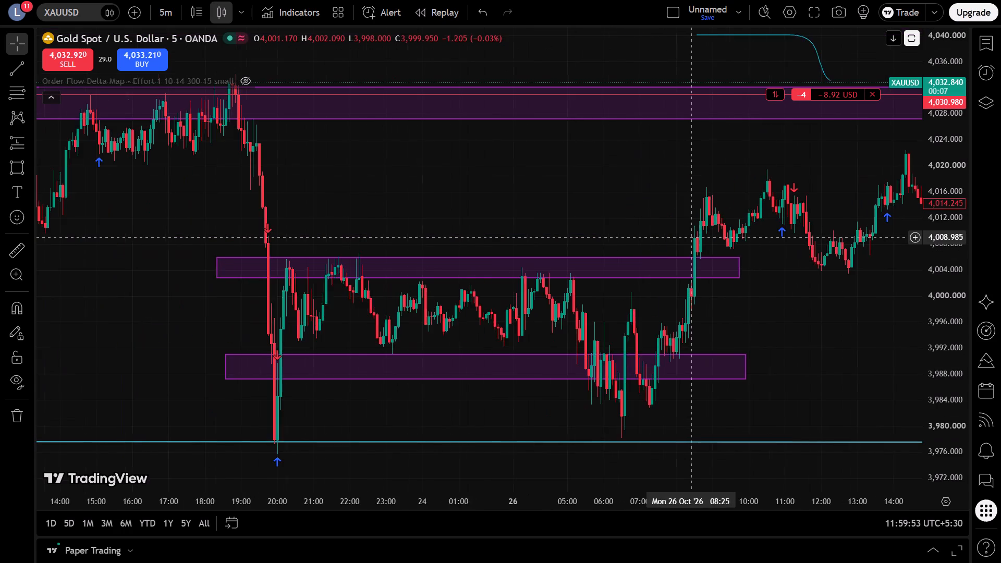
Examine how price moves between and breaks out of the two consolidation rectangle zones on 26 October.
{"action": "scroll", "coordinate": [690, 238], "scroll_direction": "down", "scroll_amount": 2}
{"action": "left_click_drag", "start_coordinate": [756, 323], "coordinate": [659, 299]}
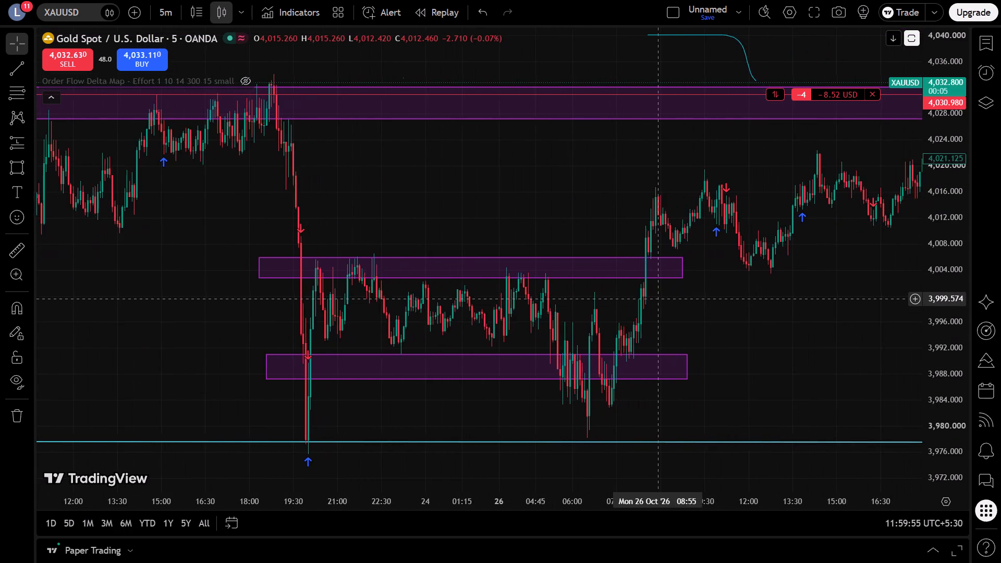
{"action": "scroll", "coordinate": [659, 299], "scroll_direction": "up", "scroll_amount": 7}
{"action": "scroll", "coordinate": [531, 309], "scroll_direction": "up", "scroll_amount": 2}
{"action": "scroll", "coordinate": [528, 308], "scroll_direction": "down", "scroll_amount": 4}
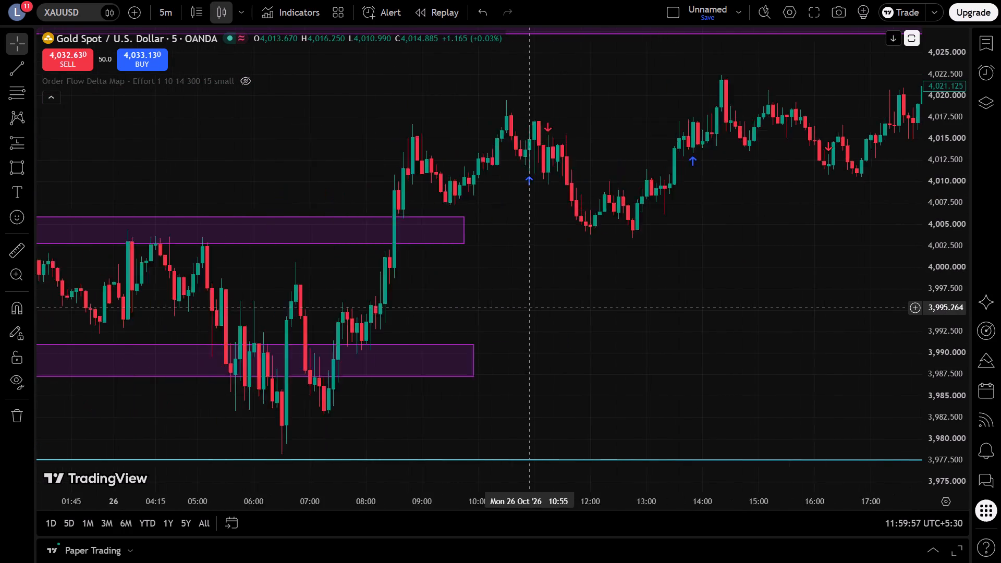
{"action": "scroll", "coordinate": [625, 295], "scroll_direction": "down", "scroll_amount": 3}
{"action": "scroll", "coordinate": [621, 302], "scroll_direction": "up", "scroll_amount": 7}
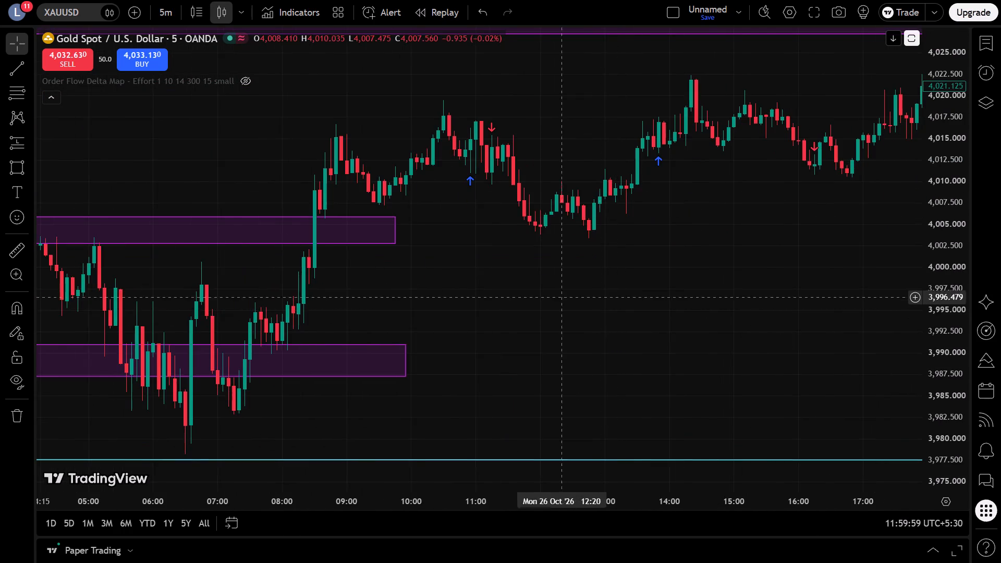
{"action": "left_click_drag", "start_coordinate": [412, 327], "coordinate": [752, 238]}
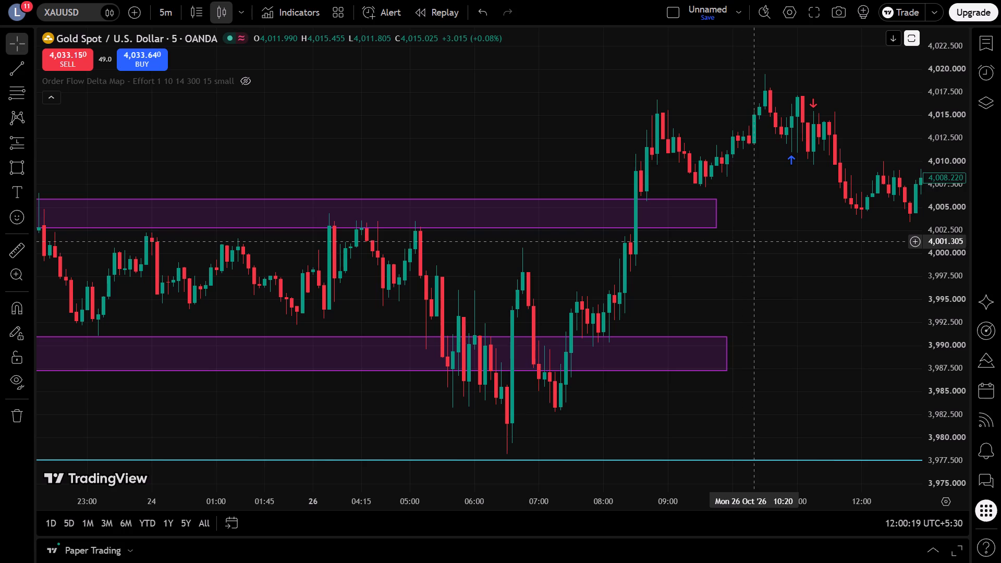
{"action": "scroll", "coordinate": [689, 341], "scroll_direction": "down", "scroll_amount": 9}
{"action": "scroll", "coordinate": [704, 353], "scroll_direction": "up", "scroll_amount": 2}
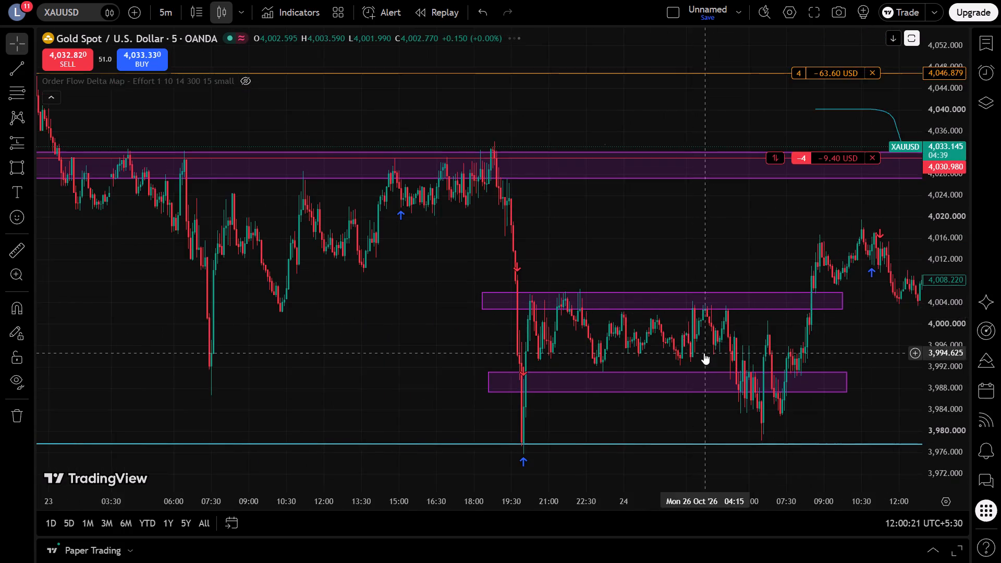
{"action": "scroll", "coordinate": [704, 353], "scroll_direction": "up", "scroll_amount": 2}
{"action": "scroll", "coordinate": [723, 411], "scroll_direction": "down", "scroll_amount": 1}
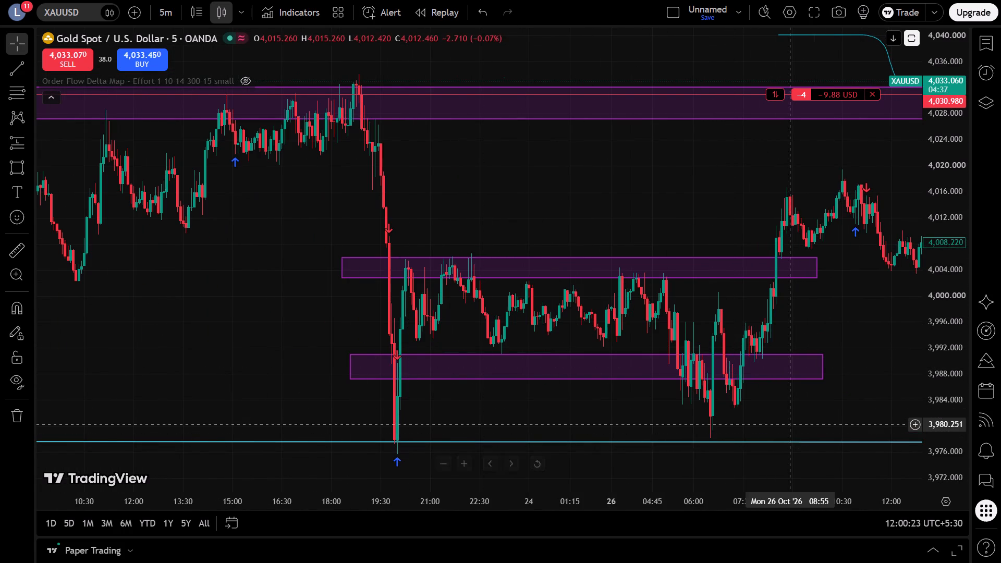
{"action": "scroll", "coordinate": [789, 424], "scroll_direction": "up", "scroll_amount": 12}
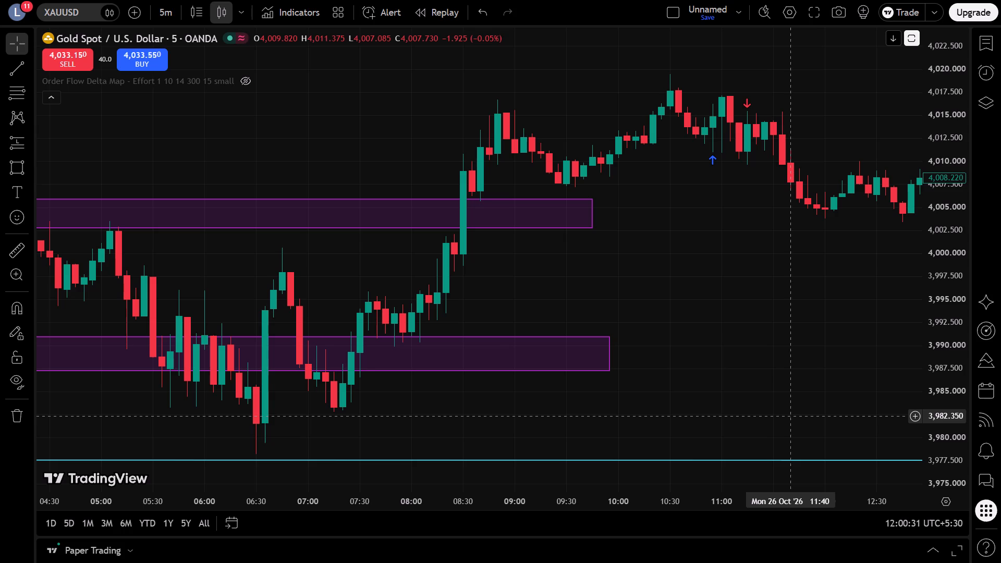
{"action": "scroll", "coordinate": [910, 172], "scroll_direction": "down", "scroll_amount": 10}
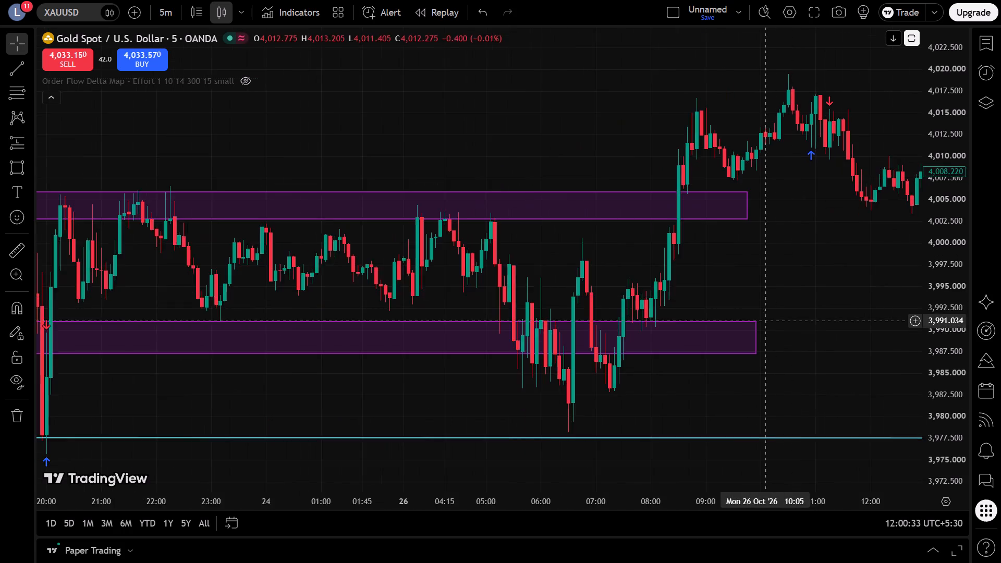
Draw a rectangle zone across the 26 October highs from about 4,022.36 down to 4,019.51, spanning 09:20 to 22:45.
{"action": "left_click_drag", "start_coordinate": [780, 324], "coordinate": [384, 363]}
{"action": "scroll", "coordinate": [720, 369], "scroll_direction": "up", "scroll_amount": 8}
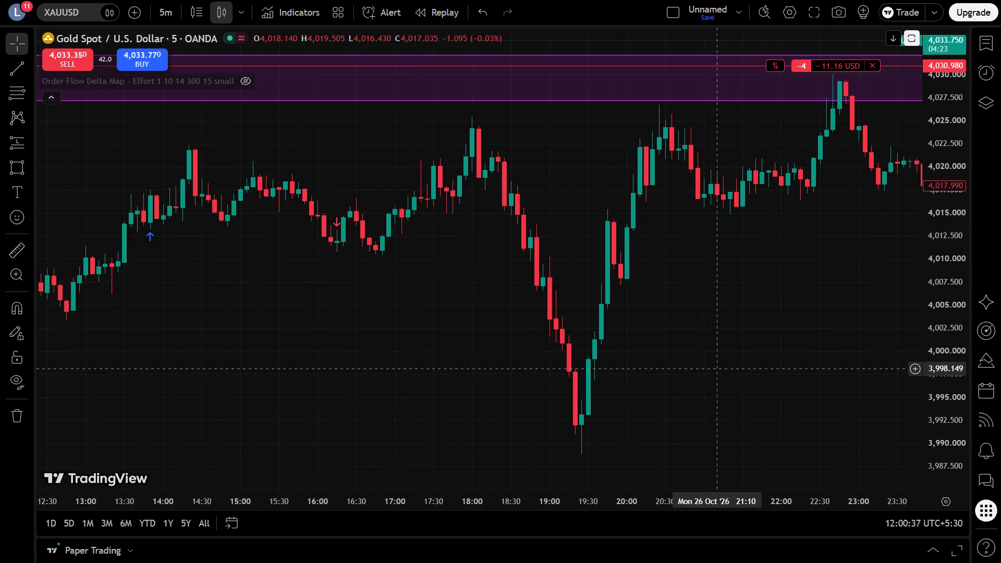
{"action": "scroll", "coordinate": [737, 388], "scroll_direction": "up", "scroll_amount": 3}
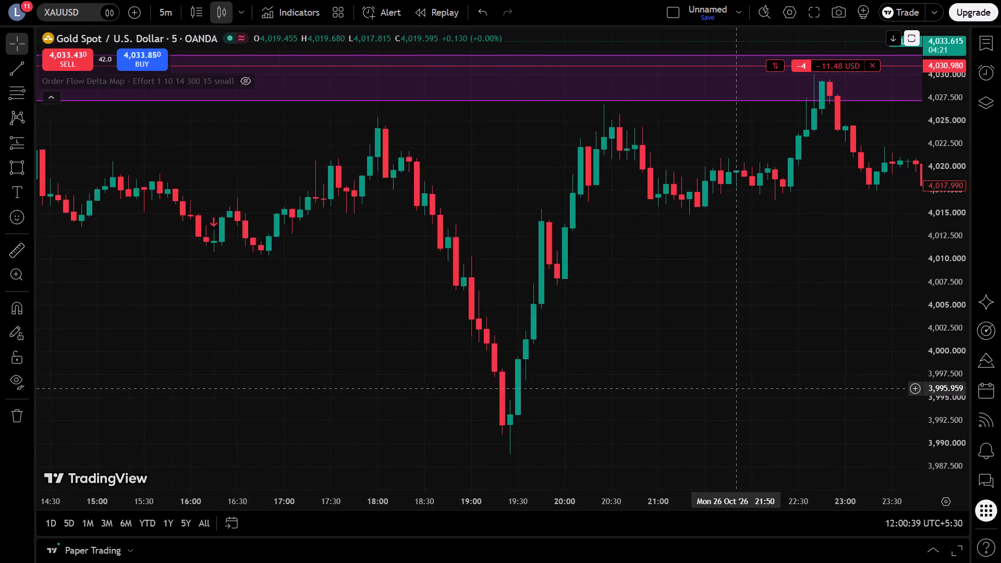
{"action": "scroll", "coordinate": [737, 388], "scroll_direction": "up", "scroll_amount": 1}
{"action": "scroll", "coordinate": [645, 374], "scroll_direction": "down", "scroll_amount": 9}
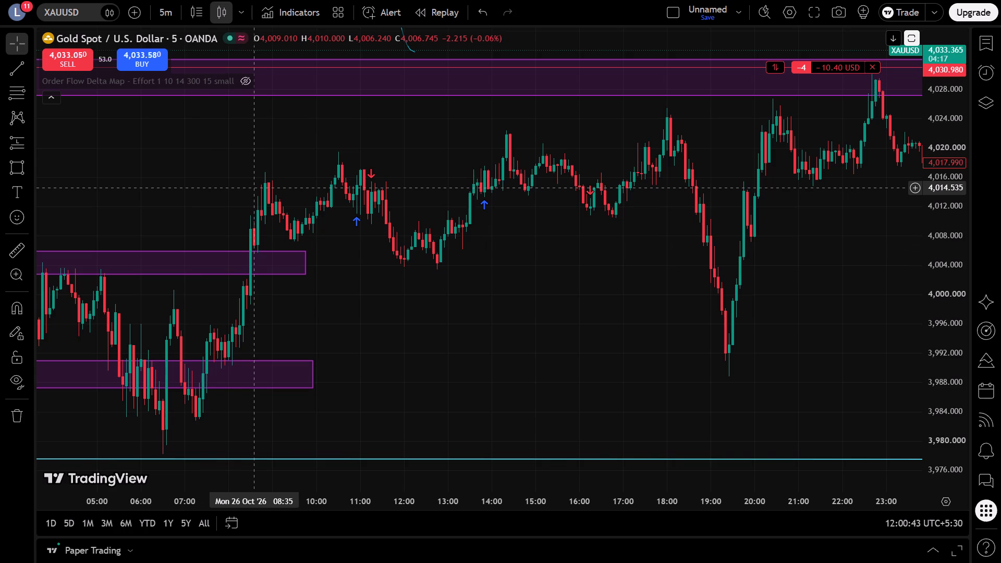
{"action": "key", "text": "alt+shift+r"}
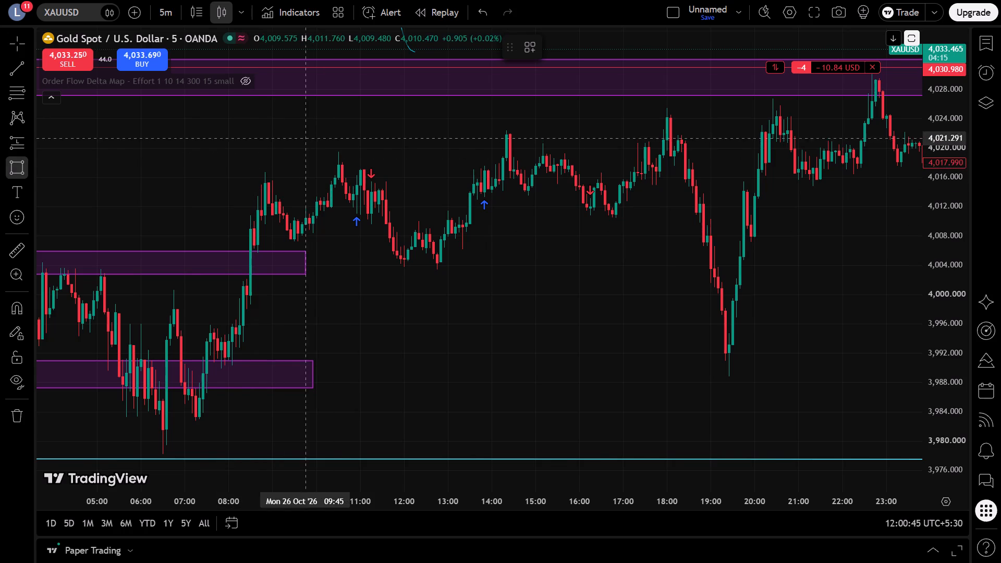
{"action": "left_click_drag", "start_coordinate": [287, 130], "coordinate": [875, 152]}
{"action": "left_click", "coordinate": [875, 152]}
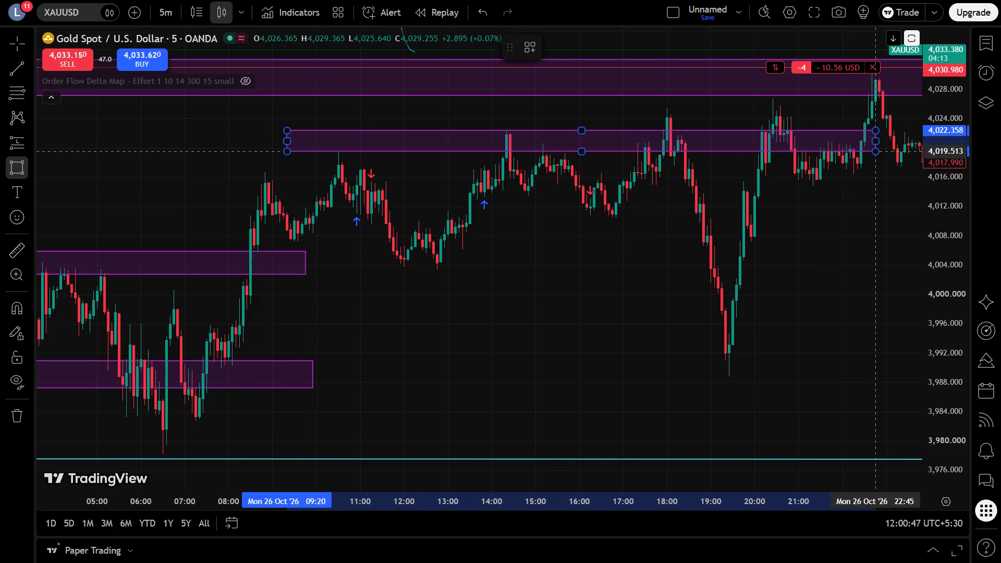
Extend the two earlier consolidation zones later into 26 October, the upper one to about 22:20 and the lower one to about 23:30.
{"action": "left_click_drag", "start_coordinate": [310, 262], "coordinate": [857, 270]}
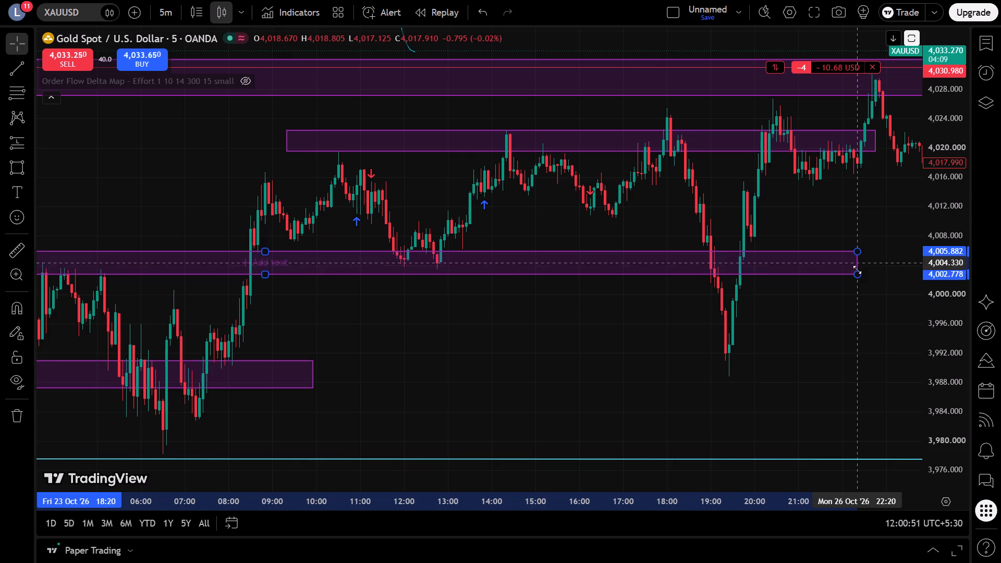
{"action": "left_click", "coordinate": [836, 358]}
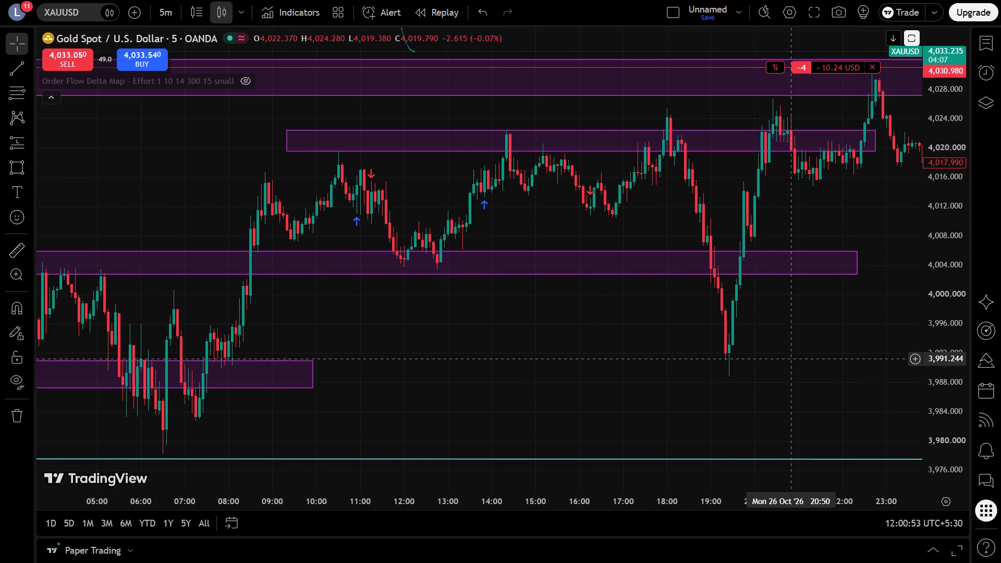
{"action": "left_click_drag", "start_coordinate": [312, 374], "coordinate": [909, 422]}
{"action": "left_click", "coordinate": [788, 438]}
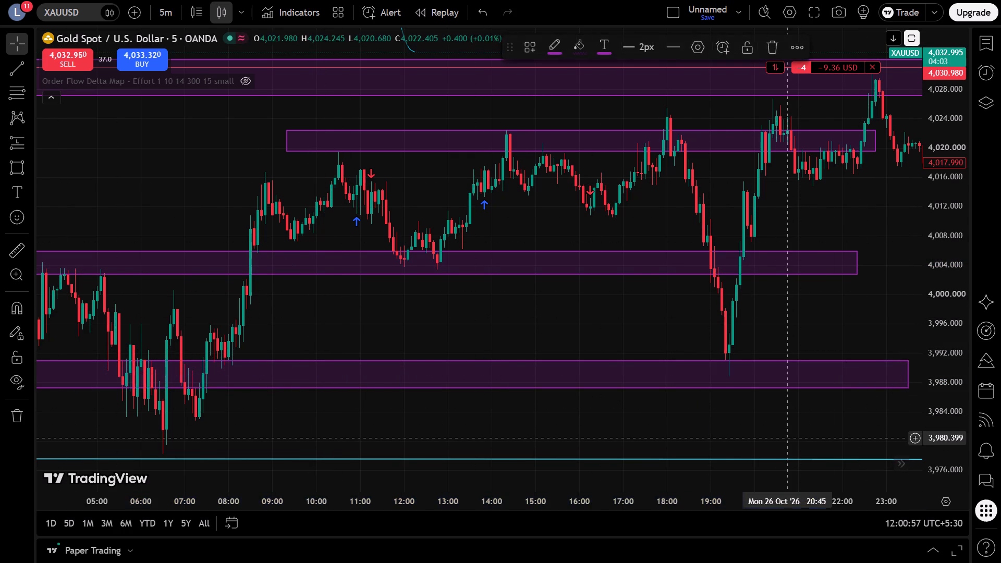
Switch the XAUUSD chart to the 1-hour interval.
{"action": "scroll", "coordinate": [418, 172], "scroll_direction": "down", "scroll_amount": 4}
{"action": "scroll", "coordinate": [458, 207], "scroll_direction": "down", "scroll_amount": 3}
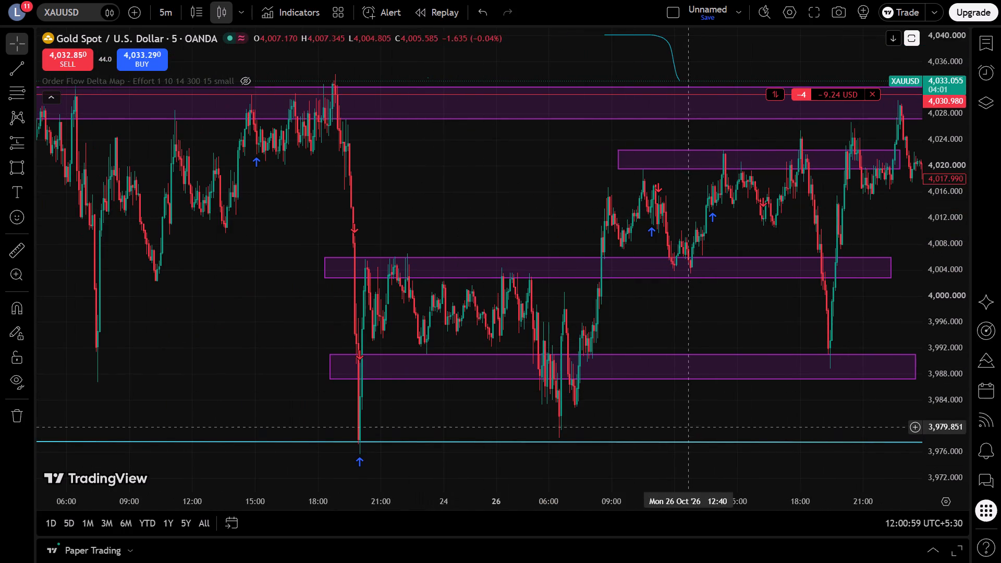
{"action": "left_click_drag", "start_coordinate": [688, 425], "coordinate": [510, 423]}
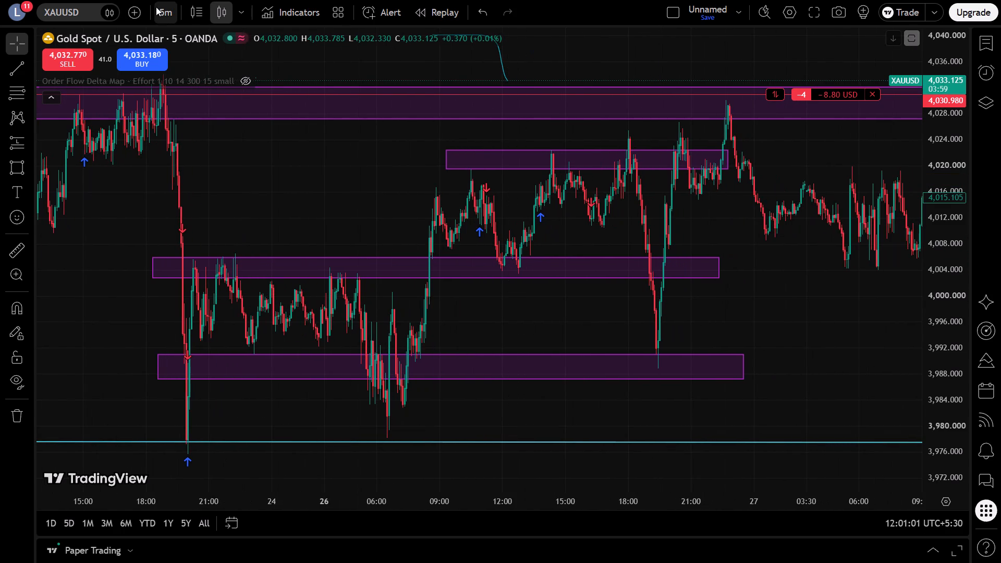
{"action": "left_click", "coordinate": [159, 9]}
{"action": "scroll", "coordinate": [215, 258], "scroll_direction": "down", "scroll_amount": 3}
{"action": "left_click", "coordinate": [196, 309]}
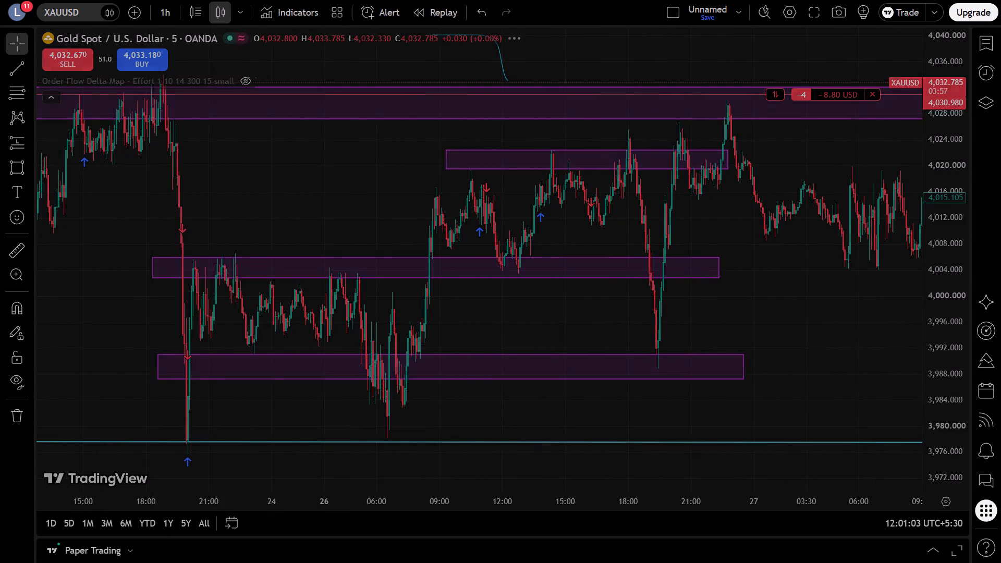
Examine the hourly price structure from April to October around the large purple zones and support lines.
{"action": "scroll", "coordinate": [489, 75], "scroll_direction": "down", "scroll_amount": 10}
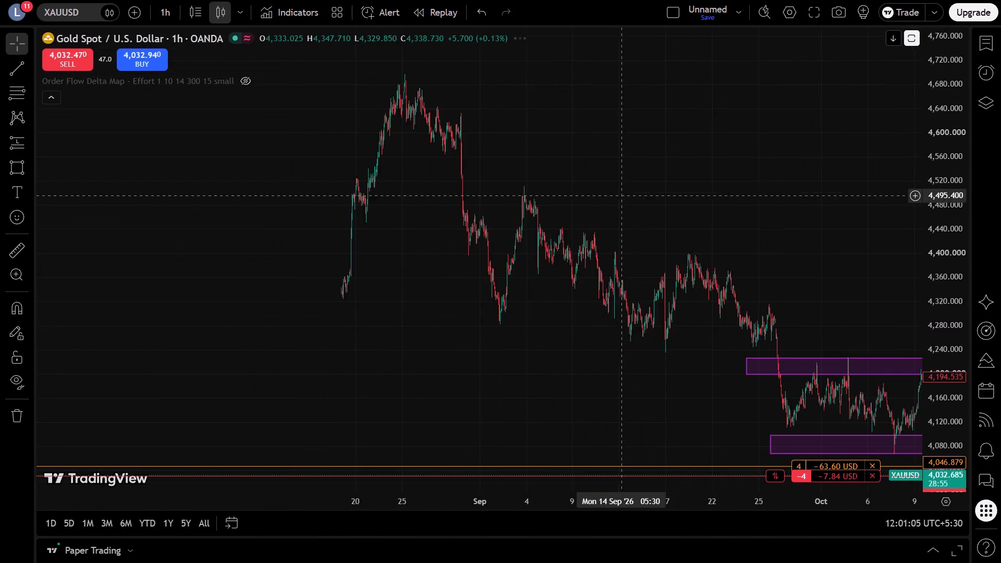
{"action": "scroll", "coordinate": [616, 201], "scroll_direction": "down", "scroll_amount": 4}
{"action": "left_click_drag", "start_coordinate": [621, 293], "coordinate": [321, 226]}
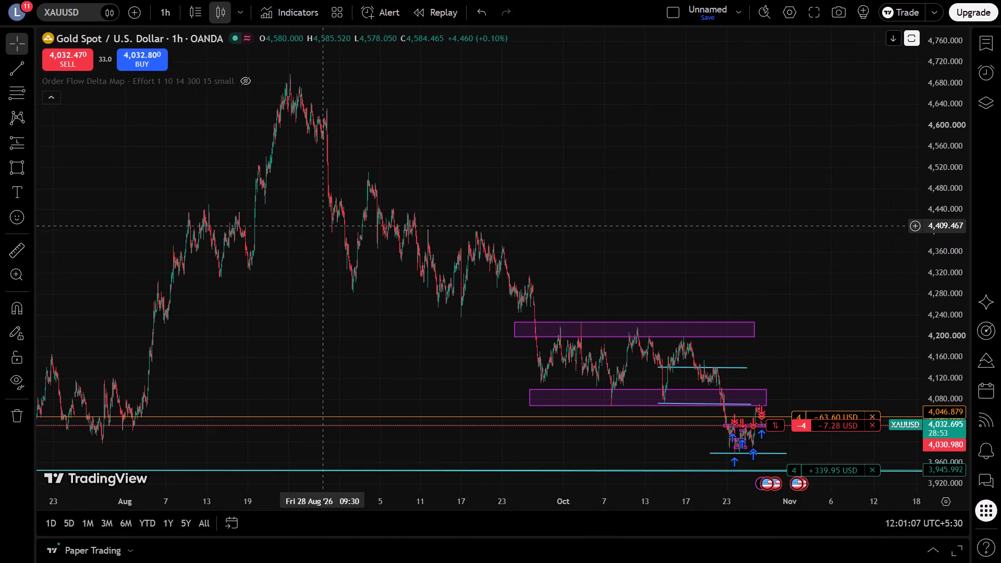
{"action": "left_click_drag", "start_coordinate": [321, 226], "coordinate": [284, 278]}
{"action": "scroll", "coordinate": [571, 114], "scroll_direction": "down", "scroll_amount": 2}
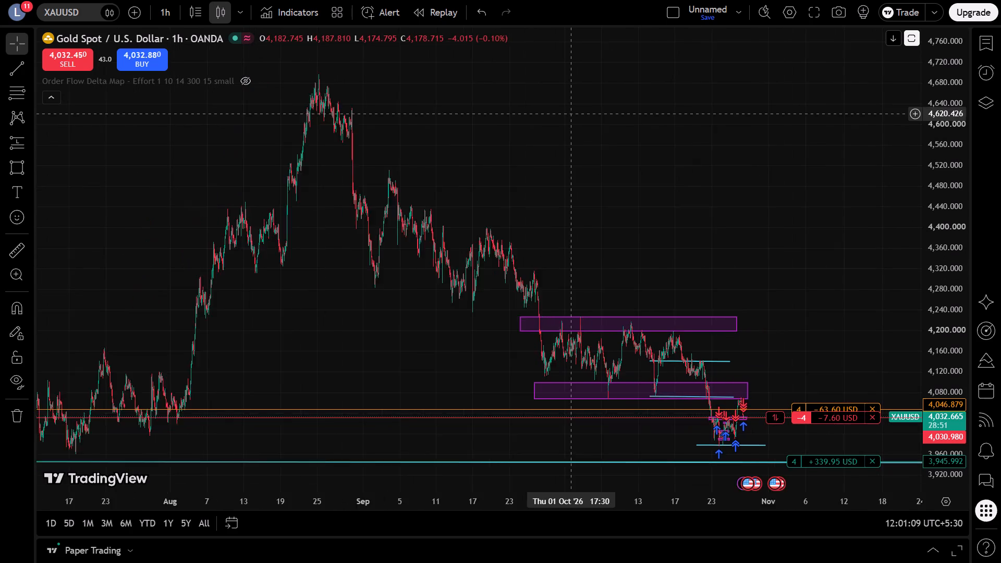
{"action": "scroll", "coordinate": [571, 114], "scroll_direction": "down", "scroll_amount": 7}
{"action": "scroll", "coordinate": [569, 178], "scroll_direction": "down", "scroll_amount": 1}
{"action": "left_click_drag", "start_coordinate": [378, 302], "coordinate": [815, 388]}
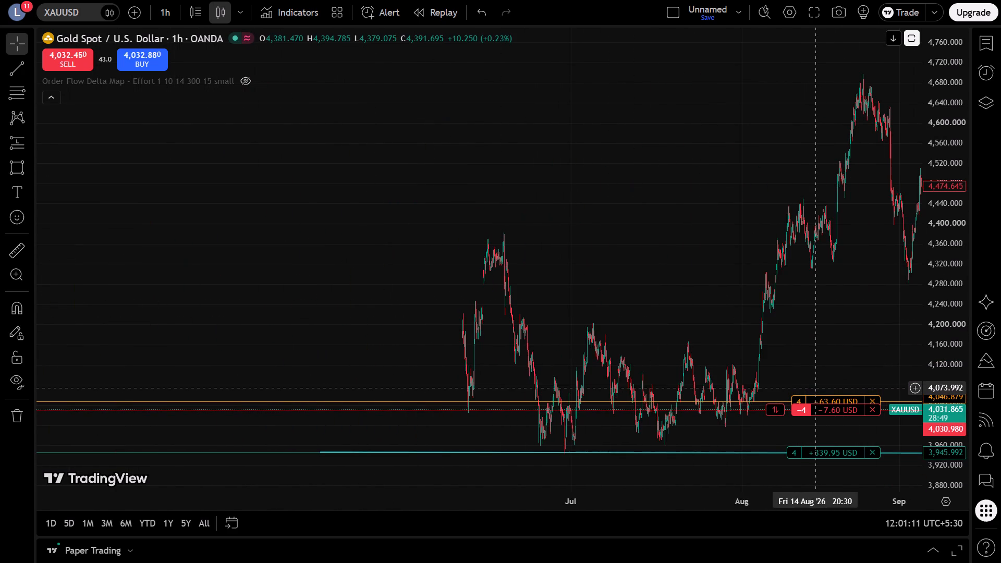
{"action": "left_click_drag", "start_coordinate": [815, 388], "coordinate": [815, 387]}
{"action": "left_click_drag", "start_coordinate": [706, 315], "coordinate": [546, 323]}
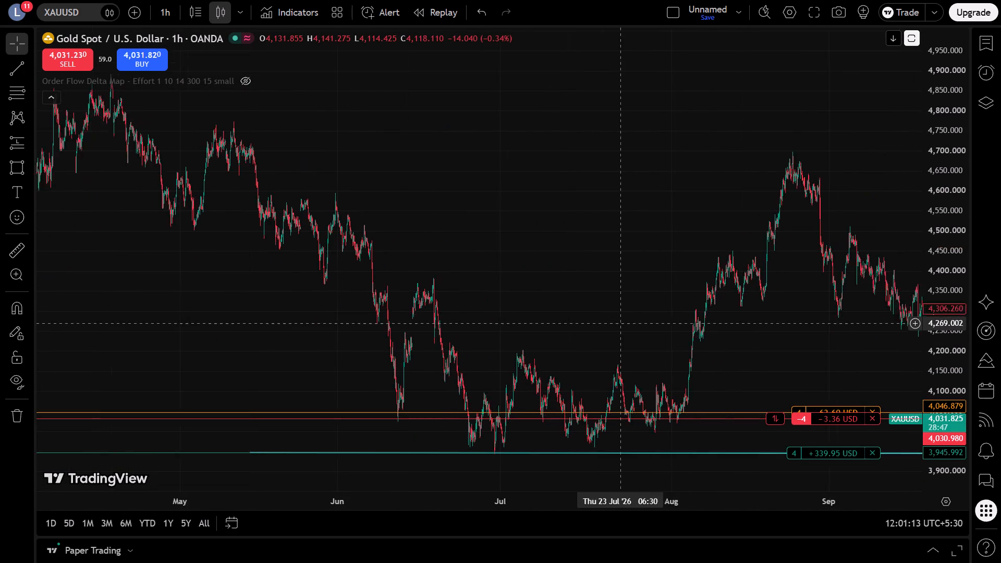
{"action": "left_click_drag", "start_coordinate": [546, 323], "coordinate": [227, 275]}
{"action": "scroll", "coordinate": [515, 328], "scroll_direction": "up", "scroll_amount": 7}
{"action": "scroll", "coordinate": [520, 264], "scroll_direction": "up", "scroll_amount": 2}
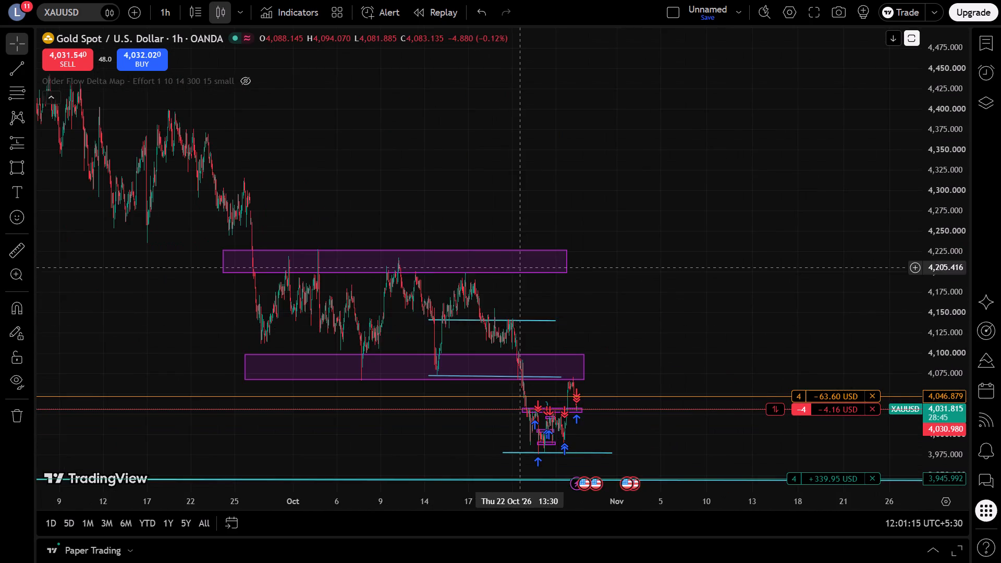
{"action": "scroll", "coordinate": [520, 264], "scroll_direction": "up", "scroll_amount": 2}
{"action": "scroll", "coordinate": [519, 225], "scroll_direction": "down", "scroll_amount": 2}
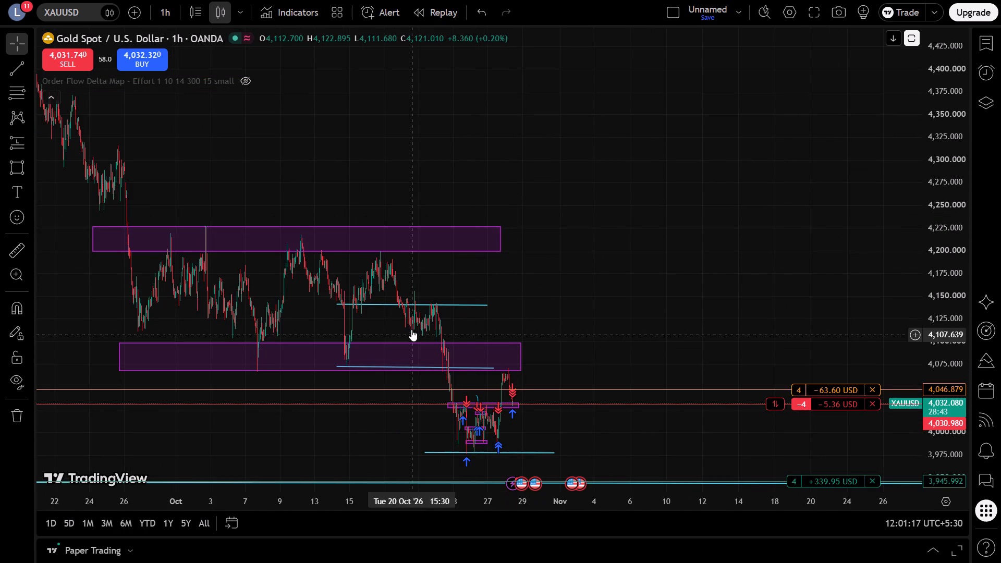
Switch the chart back to the 5-minute interval.
{"action": "left_click", "coordinate": [163, 11]}
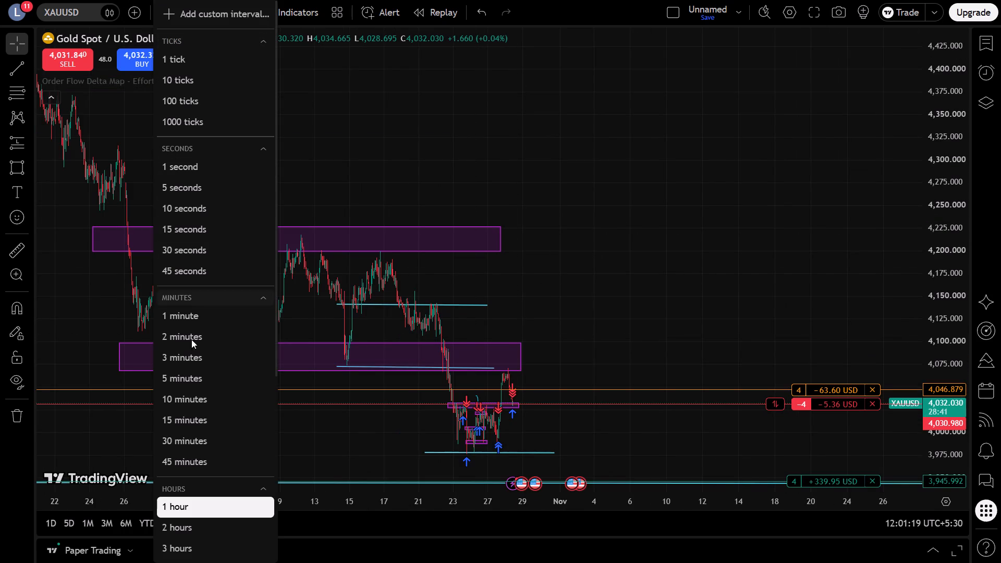
{"action": "left_click", "coordinate": [196, 377]}
Examine the 5-minute price action from 26 to 28 October relative to the marked zones and the short's entry level.
{"action": "scroll", "coordinate": [605, 183], "scroll_direction": "down", "scroll_amount": 1}
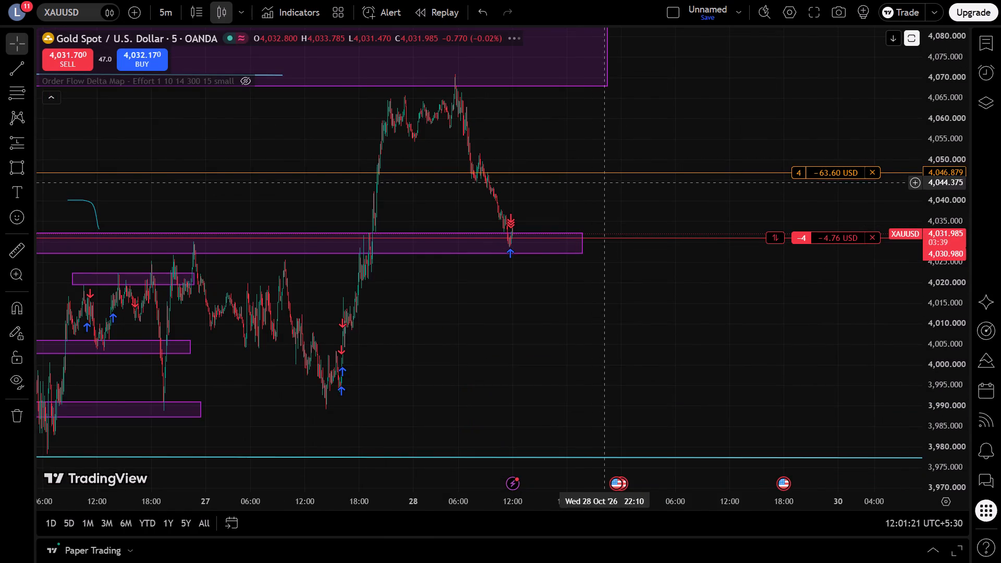
{"action": "scroll", "coordinate": [605, 184], "scroll_direction": "down", "scroll_amount": 4}
{"action": "scroll", "coordinate": [653, 327], "scroll_direction": "down", "scroll_amount": 1}
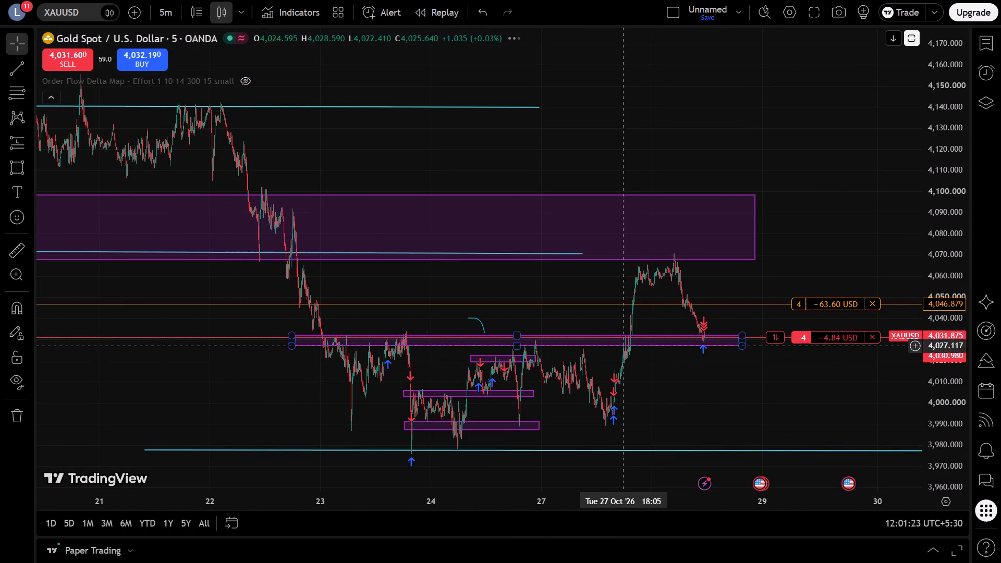
{"action": "scroll", "coordinate": [614, 336], "scroll_direction": "up", "scroll_amount": 5}
{"action": "scroll", "coordinate": [460, 399], "scroll_direction": "up", "scroll_amount": 3}
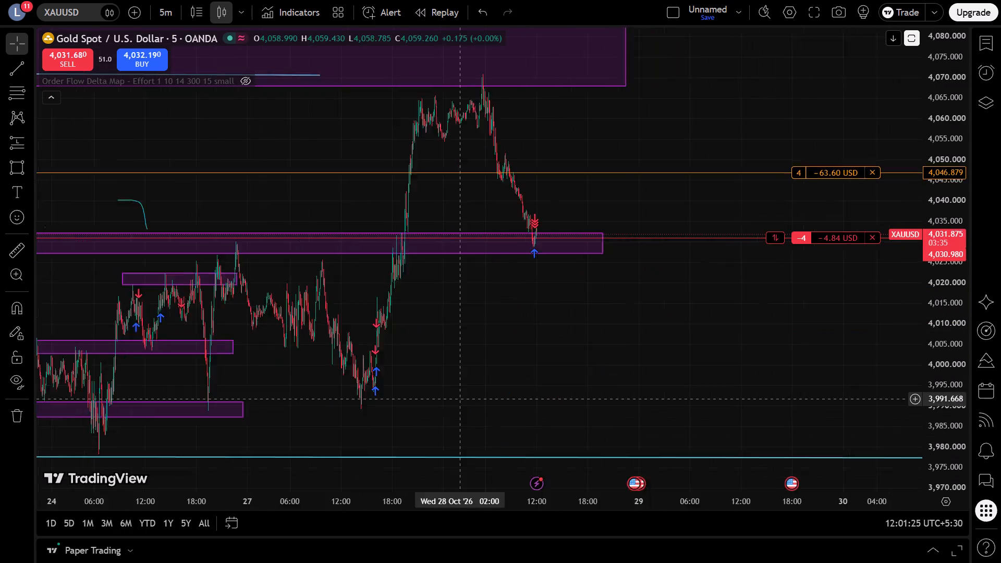
{"action": "scroll", "coordinate": [460, 399], "scroll_direction": "up", "scroll_amount": 1}
{"action": "left_click_drag", "start_coordinate": [453, 364], "coordinate": [810, 232]}
{"action": "scroll", "coordinate": [615, 313], "scroll_direction": "up", "scroll_amount": 3}
{"action": "left_click_drag", "start_coordinate": [520, 384], "coordinate": [530, 390]}
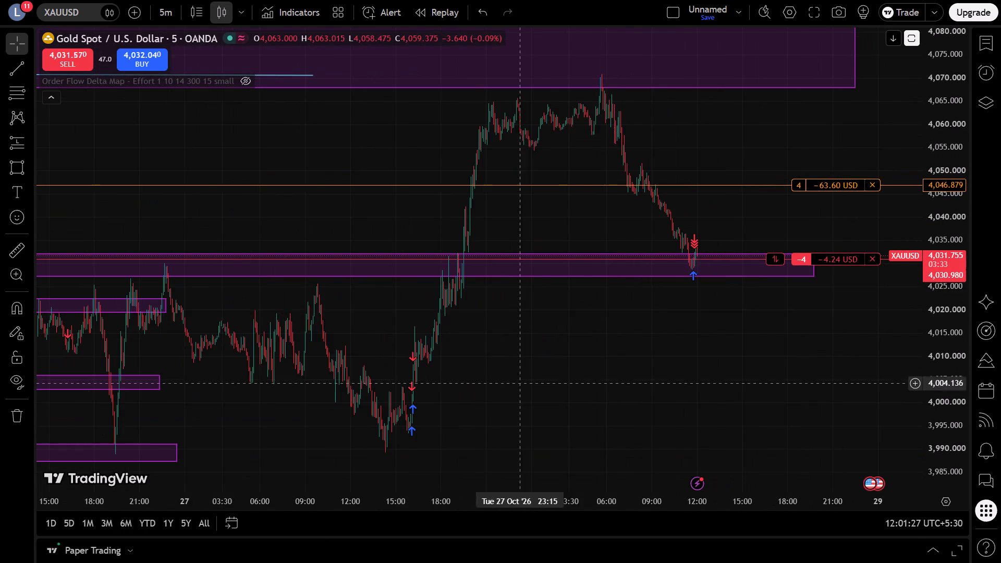
{"action": "left_click_drag", "start_coordinate": [530, 390], "coordinate": [827, 258]}
{"action": "scroll", "coordinate": [651, 345], "scroll_direction": "up", "scroll_amount": 9}
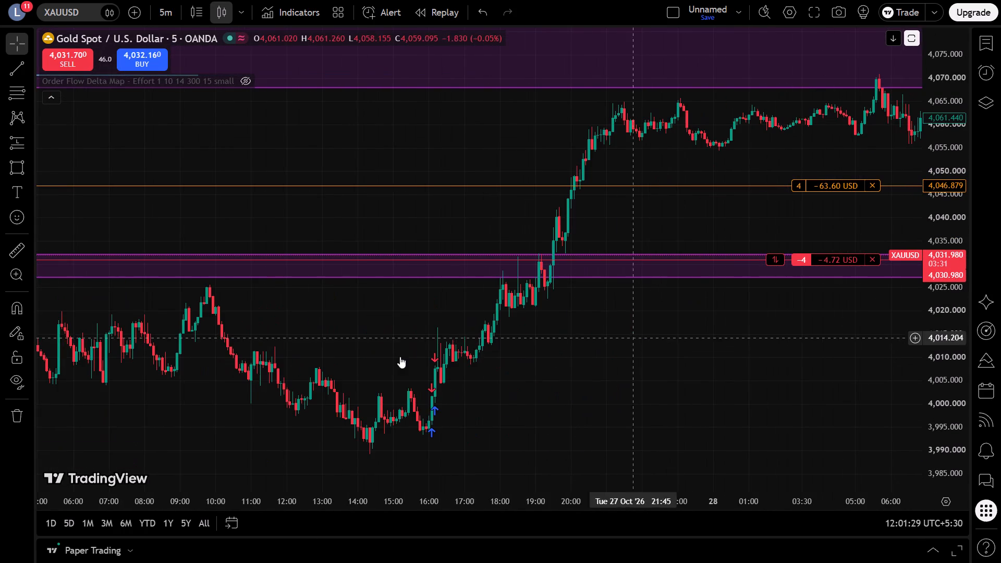
{"action": "scroll", "coordinate": [412, 344], "scroll_direction": "up", "scroll_amount": 2}
{"action": "scroll", "coordinate": [472, 353], "scroll_direction": "down", "scroll_amount": 2}
{"action": "left_click_drag", "start_coordinate": [393, 328], "coordinate": [396, 335]}
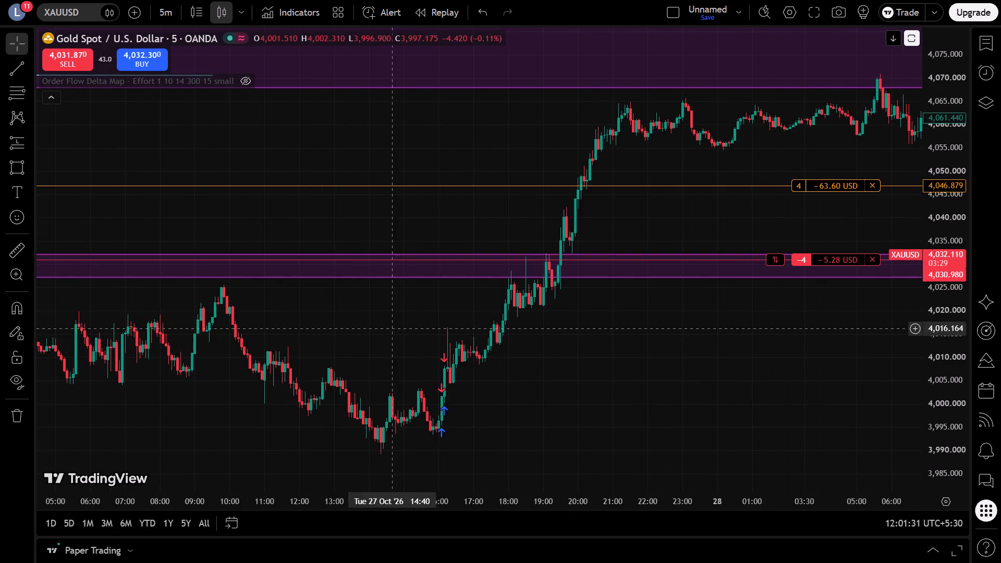
{"action": "left_click_drag", "start_coordinate": [396, 335], "coordinate": [887, 283]}
{"action": "left_click_drag", "start_coordinate": [438, 402], "coordinate": [723, 395]}
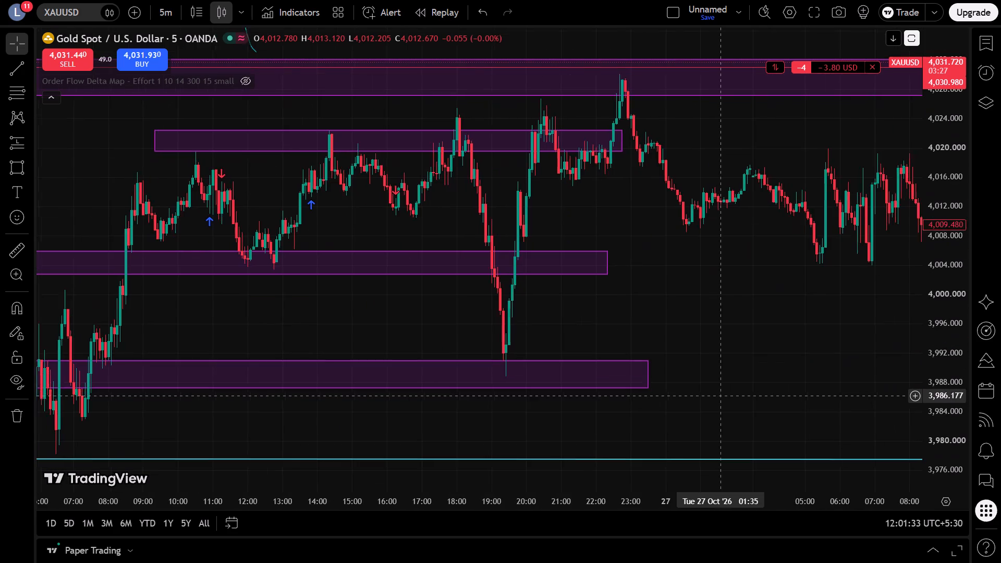
{"action": "left_click_drag", "start_coordinate": [723, 395], "coordinate": [609, 443]}
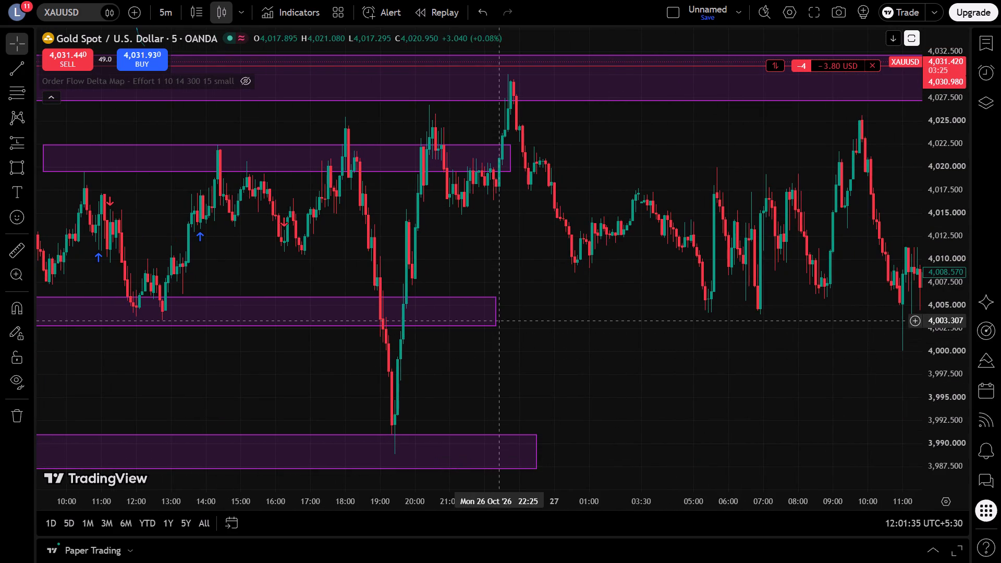
Extend the purple zone between about 4,002.8 and 4,005.9 forward in time to about 18:10 on 27 October.
{"action": "left_click_drag", "start_coordinate": [500, 310], "coordinate": [700, 317]}
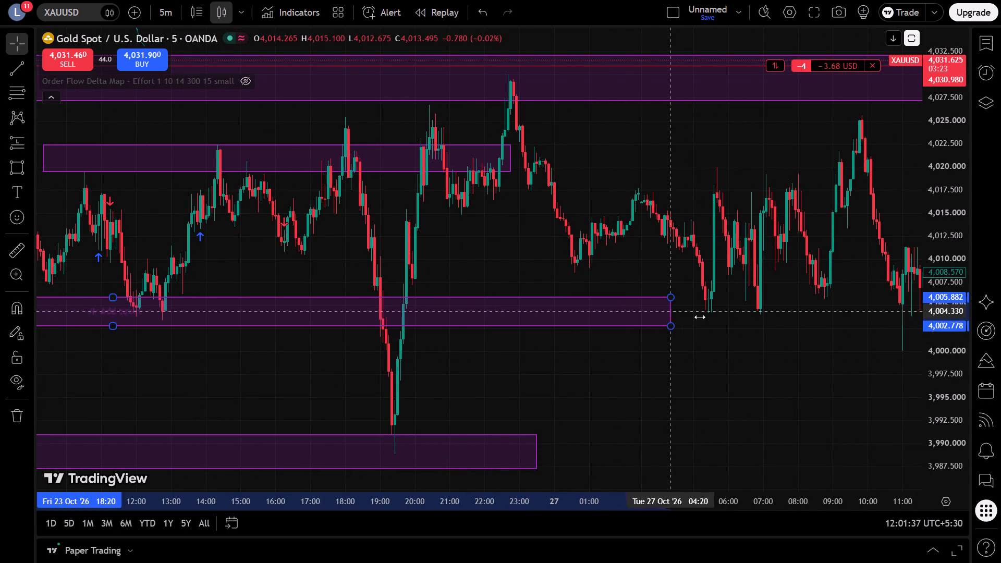
{"action": "left_click_drag", "start_coordinate": [700, 317], "coordinate": [949, 326]}
{"action": "left_click_drag", "start_coordinate": [717, 397], "coordinate": [716, 397]}
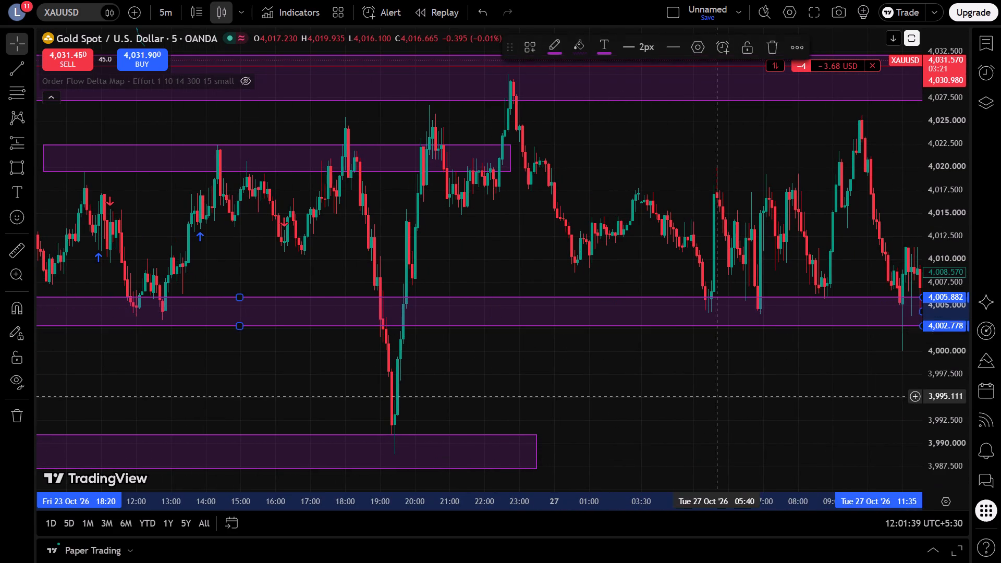
{"action": "left_click_drag", "start_coordinate": [716, 397], "coordinate": [482, 366]}
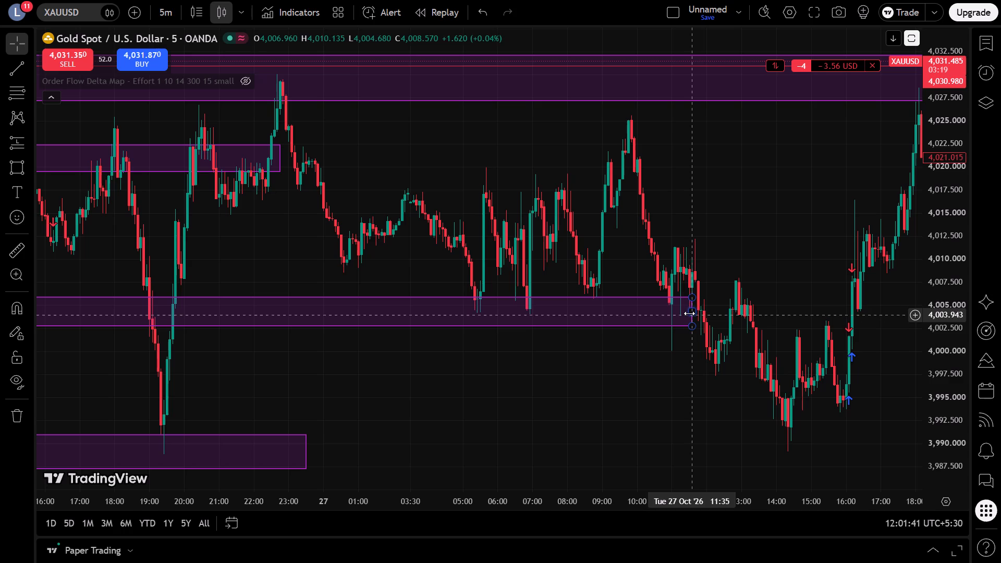
{"action": "left_click_drag", "start_coordinate": [692, 312], "coordinate": [939, 331]}
Extend the lowest purple zone, between about 3,987.3 and 3,991.0, forward to about 18:10 on 27 October.
{"action": "left_click_drag", "start_coordinate": [307, 452], "coordinate": [859, 460]}
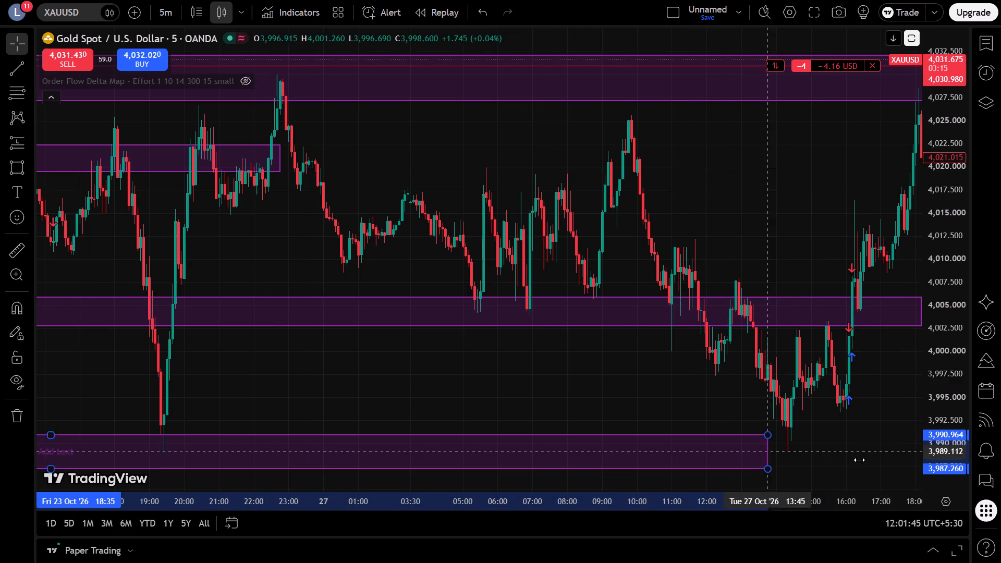
{"action": "left_click_drag", "start_coordinate": [859, 460], "coordinate": [932, 463]}
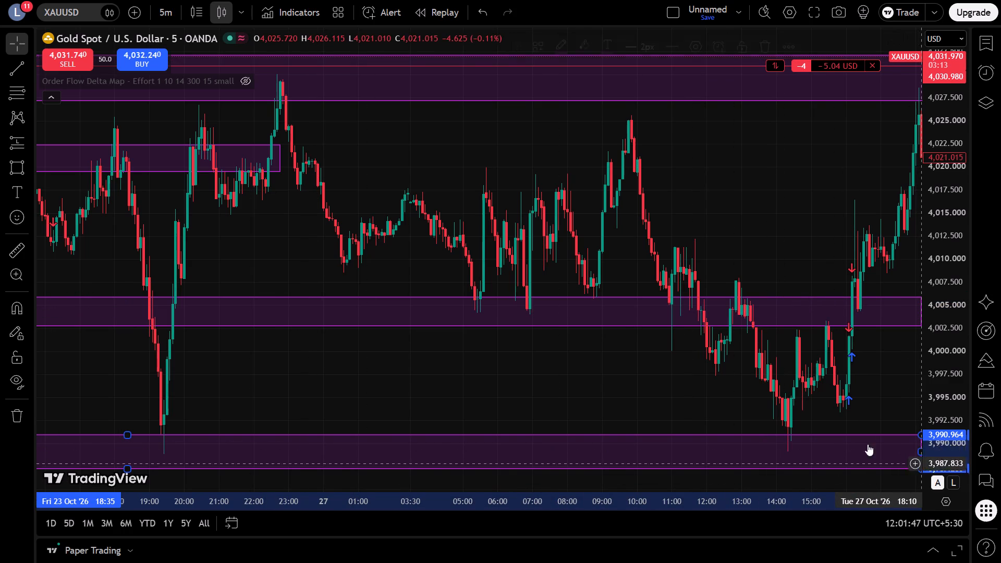
{"action": "left_click", "coordinate": [552, 409]}
Examine the 5-minute price action from 23 to 28 October relative to the extended zones, the short's entry and the 4,046.879 order level.
{"action": "left_click_drag", "start_coordinate": [647, 430], "coordinate": [337, 405]}
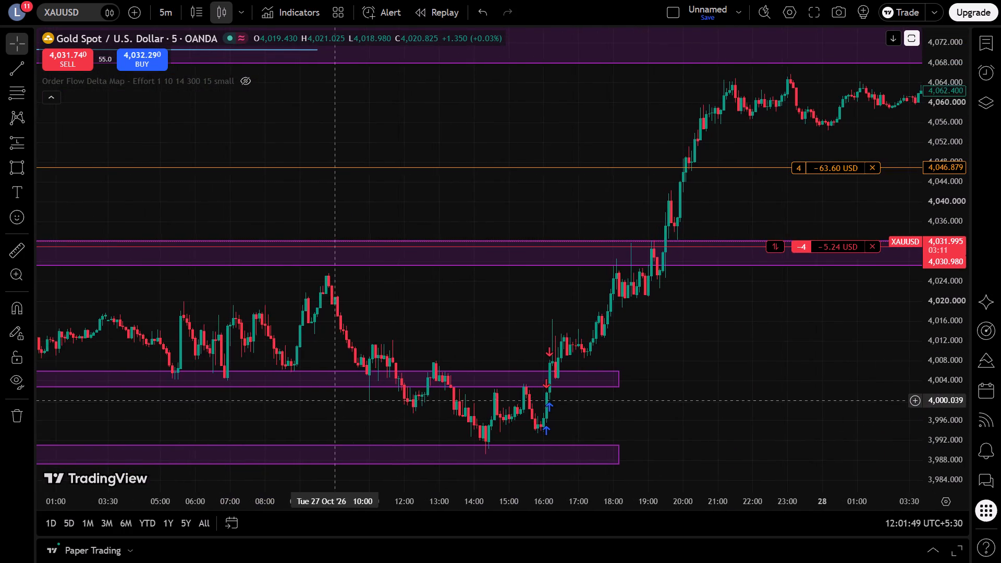
{"action": "left_click_drag", "start_coordinate": [337, 405], "coordinate": [381, 376]}
{"action": "scroll", "coordinate": [397, 372], "scroll_direction": "down", "scroll_amount": 7}
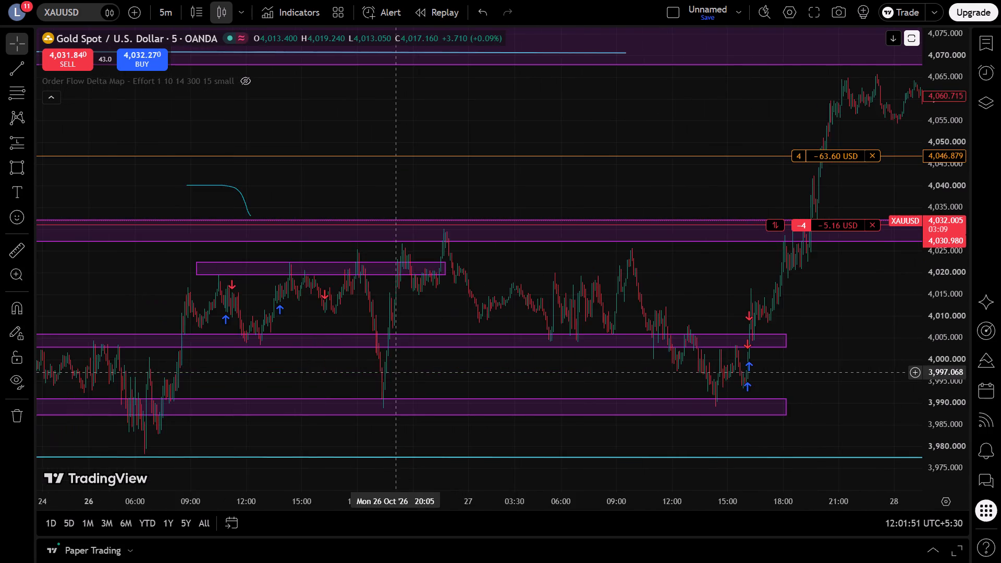
{"action": "scroll", "coordinate": [397, 372], "scroll_direction": "down", "scroll_amount": 3}
{"action": "scroll", "coordinate": [654, 419], "scroll_direction": "up", "scroll_amount": 4}
{"action": "left_click_drag", "start_coordinate": [827, 381], "coordinate": [422, 494]}
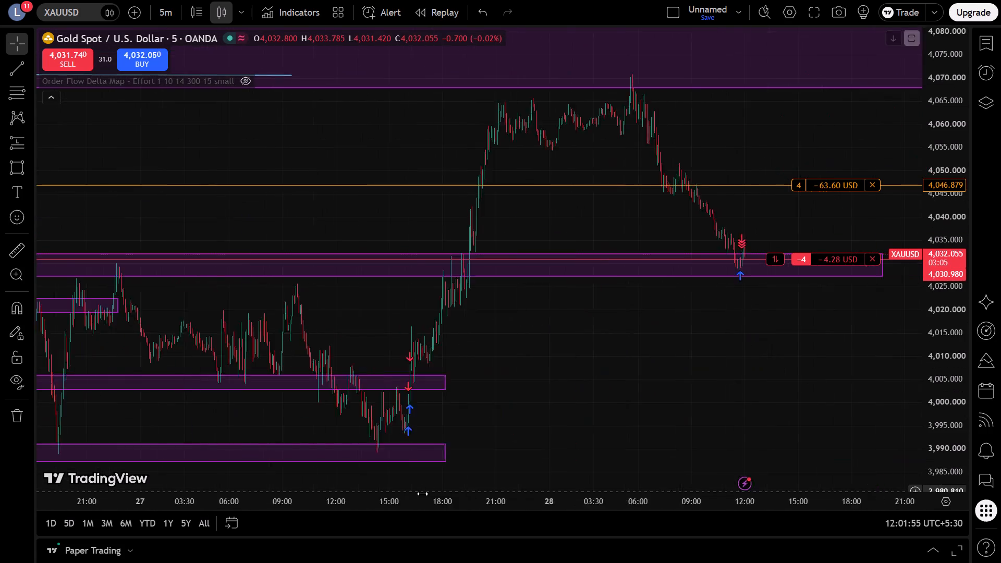
{"action": "left_click_drag", "start_coordinate": [422, 494], "coordinate": [363, 456]}
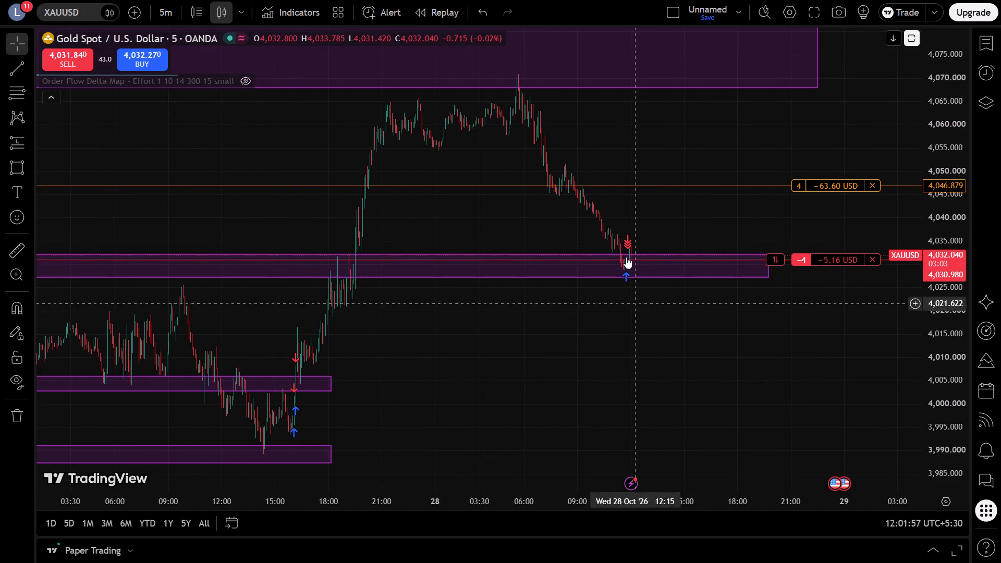
{"action": "scroll", "coordinate": [566, 369], "scroll_direction": "down", "scroll_amount": 1}
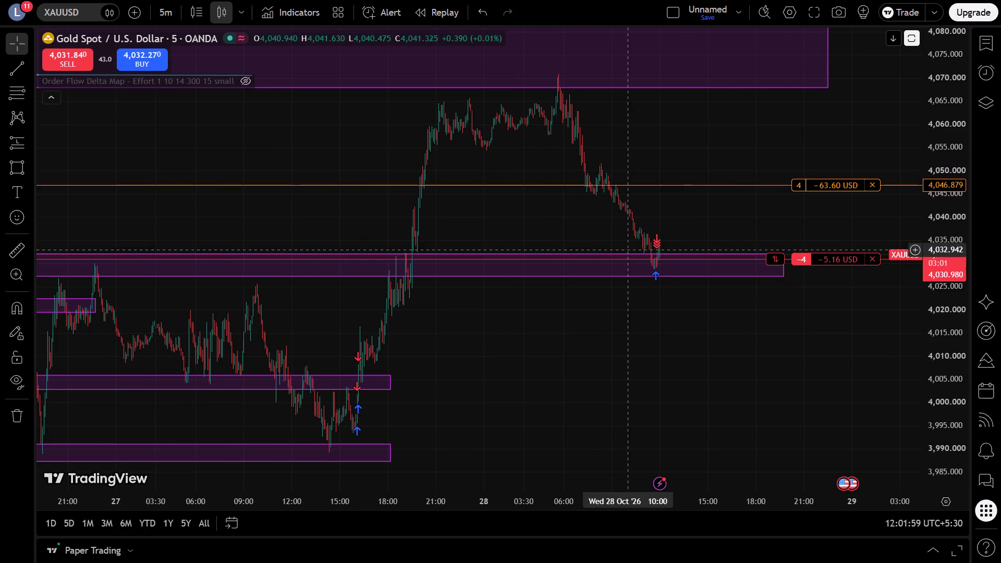
{"action": "scroll", "coordinate": [690, 281], "scroll_direction": "up", "scroll_amount": 2}
{"action": "scroll", "coordinate": [640, 277], "scroll_direction": "down", "scroll_amount": 1}
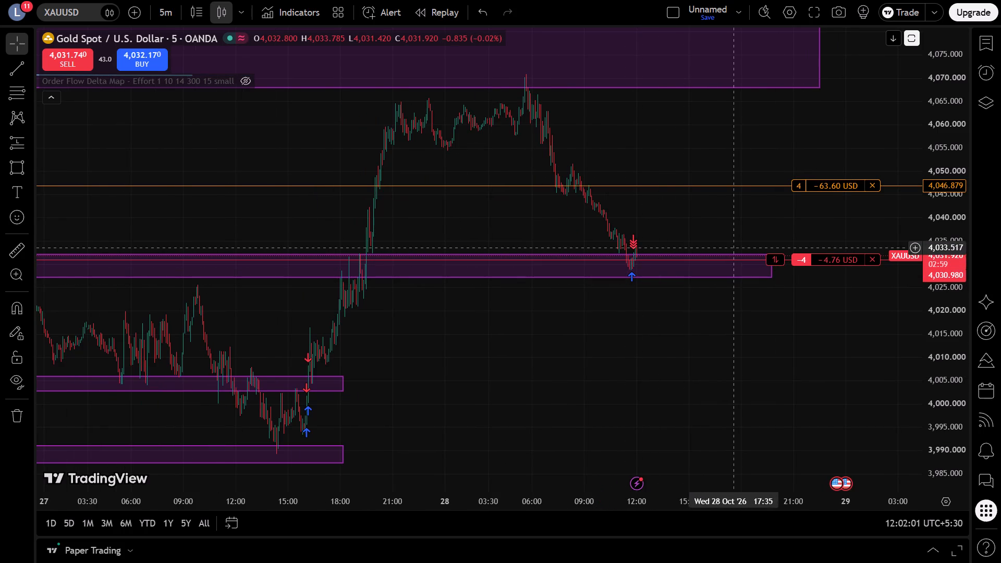
{"action": "scroll", "coordinate": [761, 338], "scroll_direction": "down", "scroll_amount": 2}
{"action": "left_click_drag", "start_coordinate": [752, 389], "coordinate": [470, 241]}
{"action": "left_click_drag", "start_coordinate": [600, 377], "coordinate": [597, 385]}
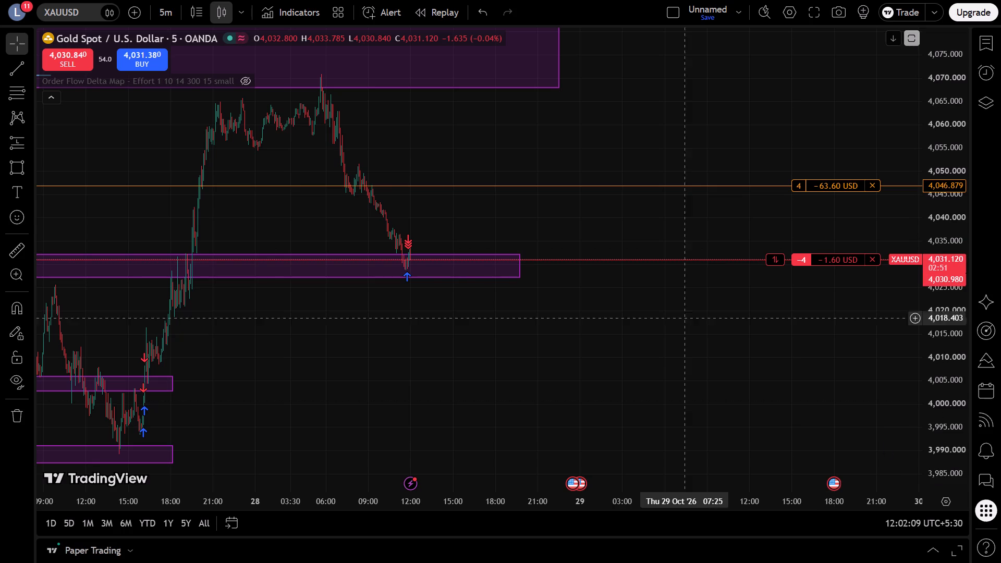
{"action": "scroll", "coordinate": [676, 293], "scroll_direction": "down", "scroll_amount": 6}
{"action": "scroll", "coordinate": [707, 369], "scroll_direction": "down", "scroll_amount": 1}
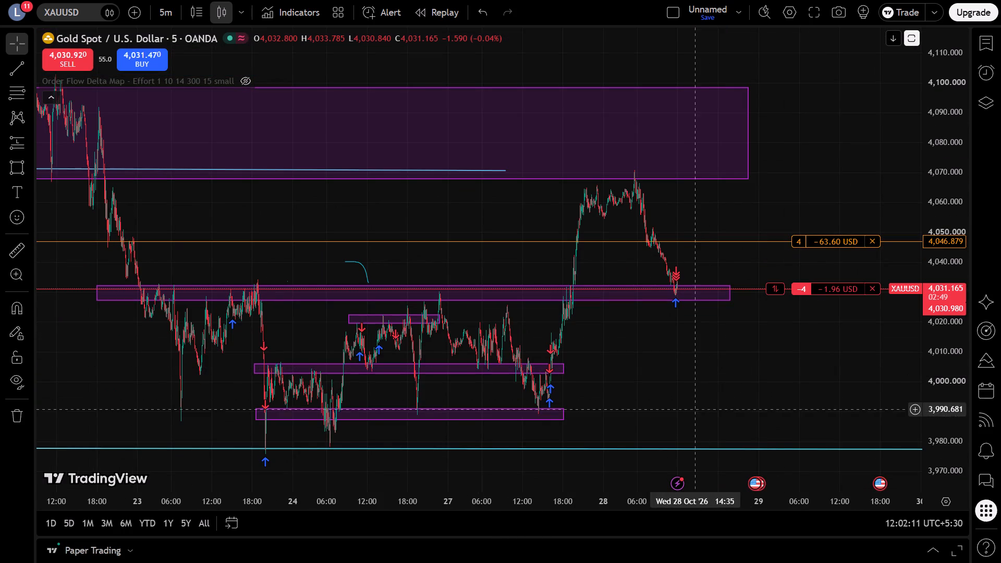
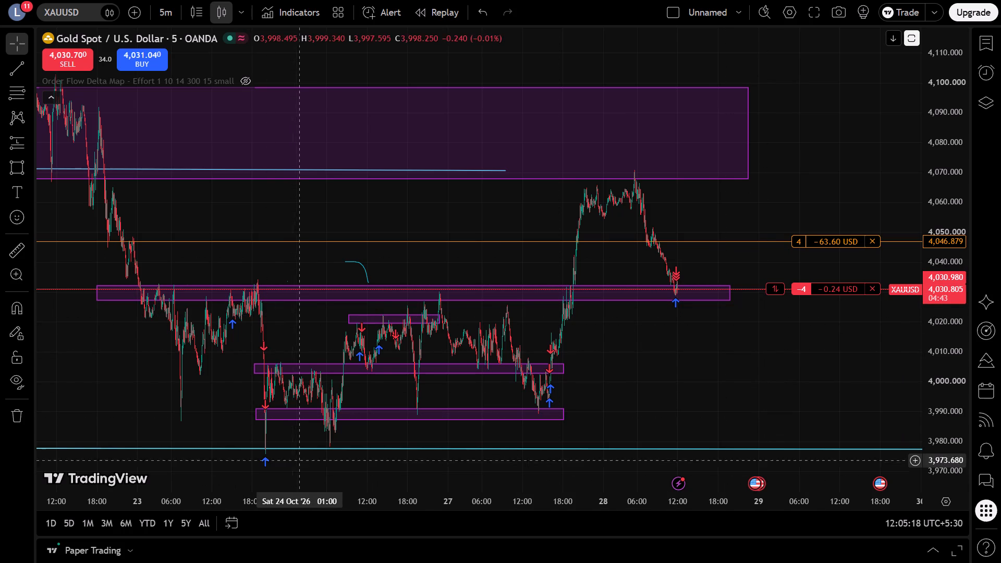
Add to the XAUUSD short with a market sell order sized at 50% of balance.
{"action": "key", "text": "shift+s"}
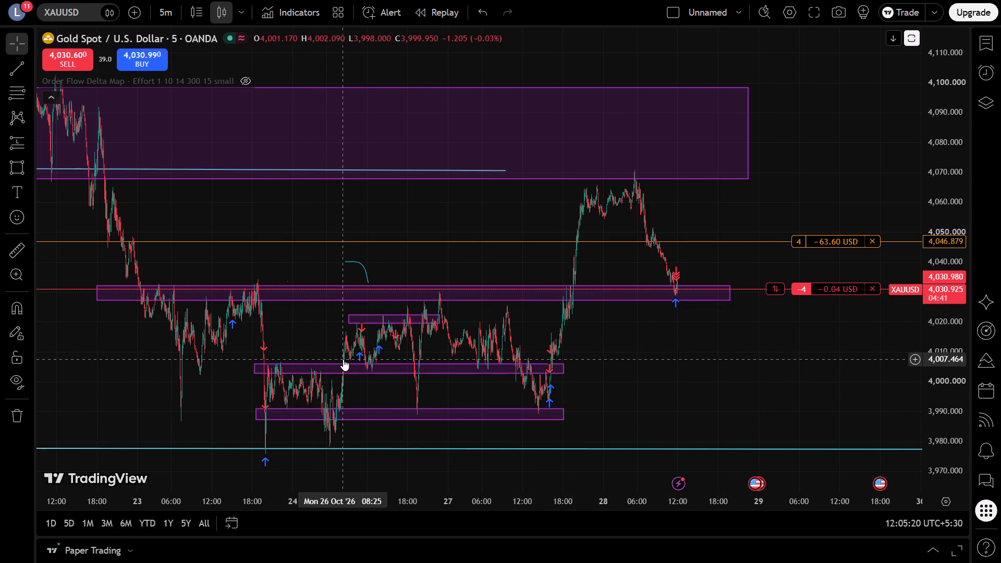
{"action": "key", "text": "shift+s"}
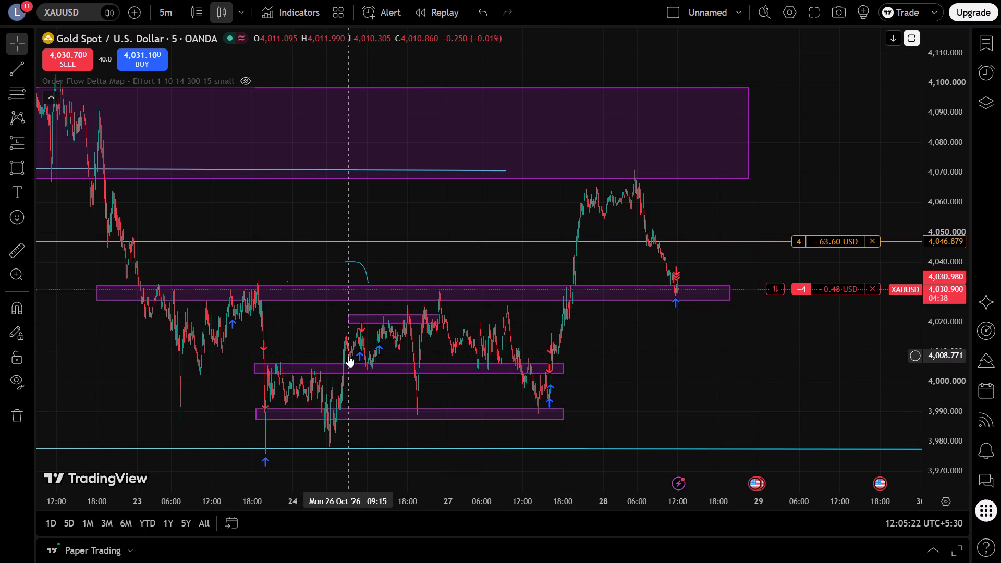
{"action": "type", "text": "sss"}
{"action": "scroll", "coordinate": [350, 351], "scroll_direction": "down", "scroll_amount": 1, "text": "shift"}
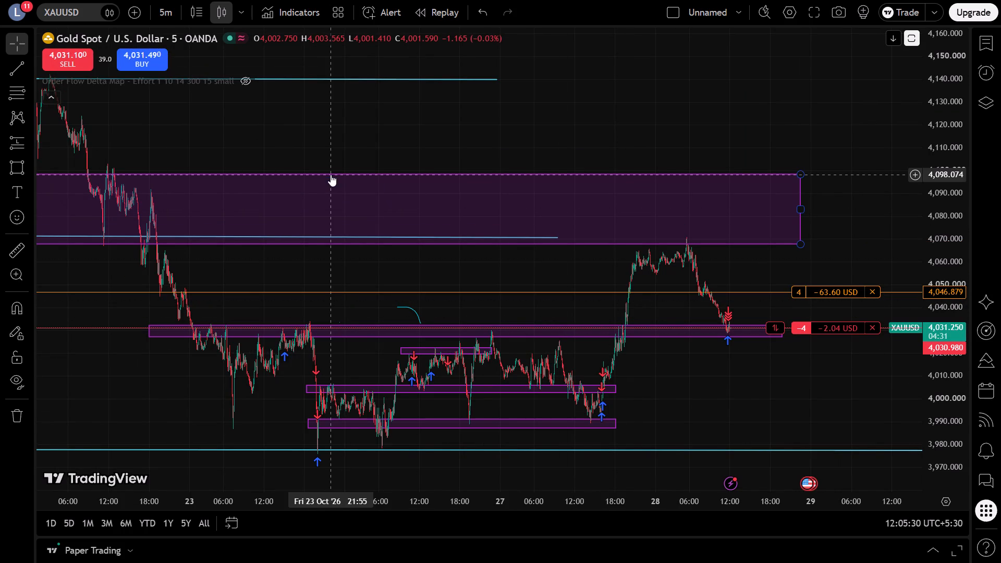
{"action": "key", "text": "shift+s"}
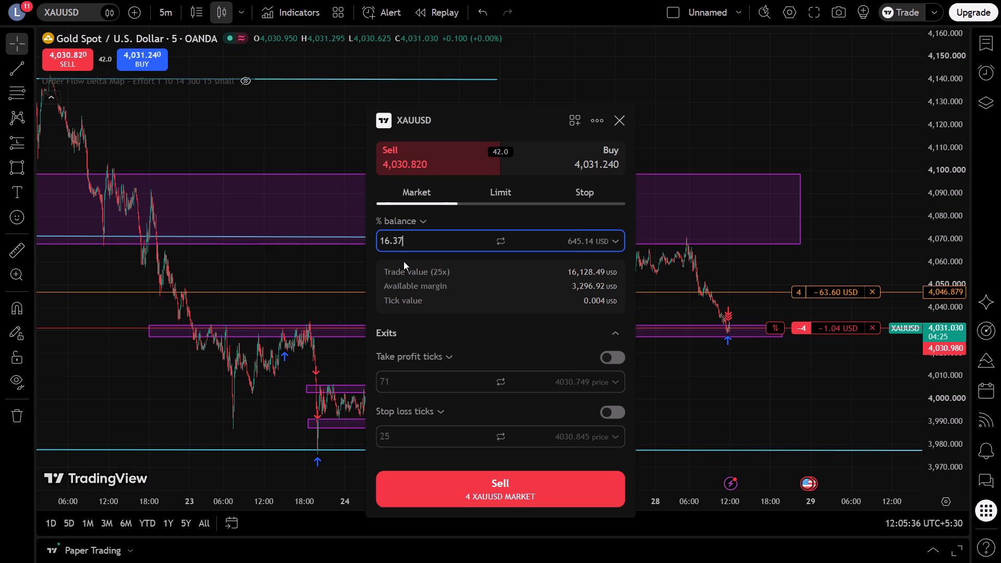
{"action": "key", "text": "BackSpace"}
{"action": "key", "text": "BackSpace"}
{"action": "key", "text": "BackSpace"}
{"action": "key", "text": "BackSpace"}
{"action": "key", "text": "BackSpace"}
{"action": "key", "text": "BackSpace"}
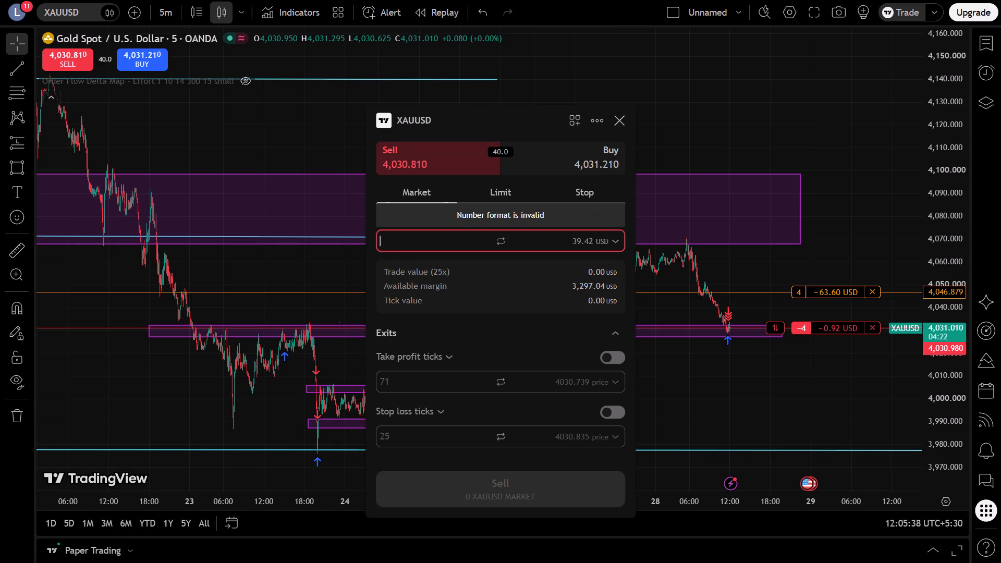
{"action": "type", "text": "50"}
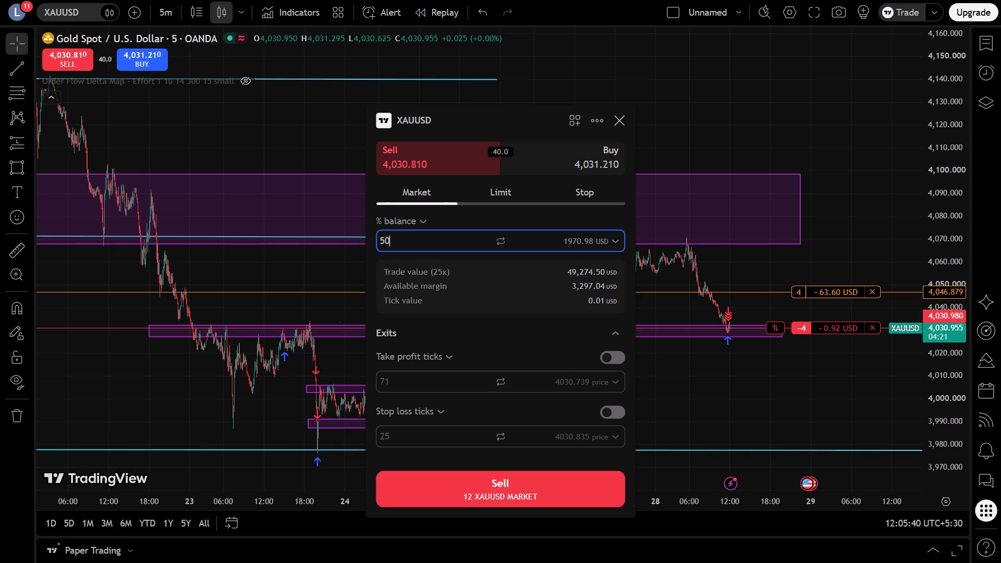
{"action": "left_click", "coordinate": [485, 499]}
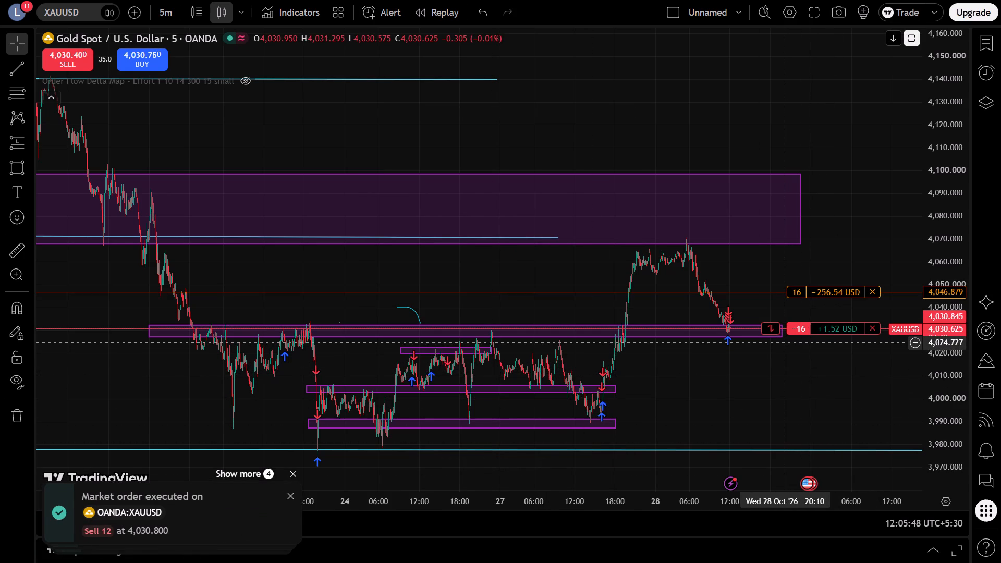
Close the entire 16-unit XAUUSD short position.
{"action": "scroll", "coordinate": [811, 376], "scroll_direction": "down", "scroll_amount": 3}
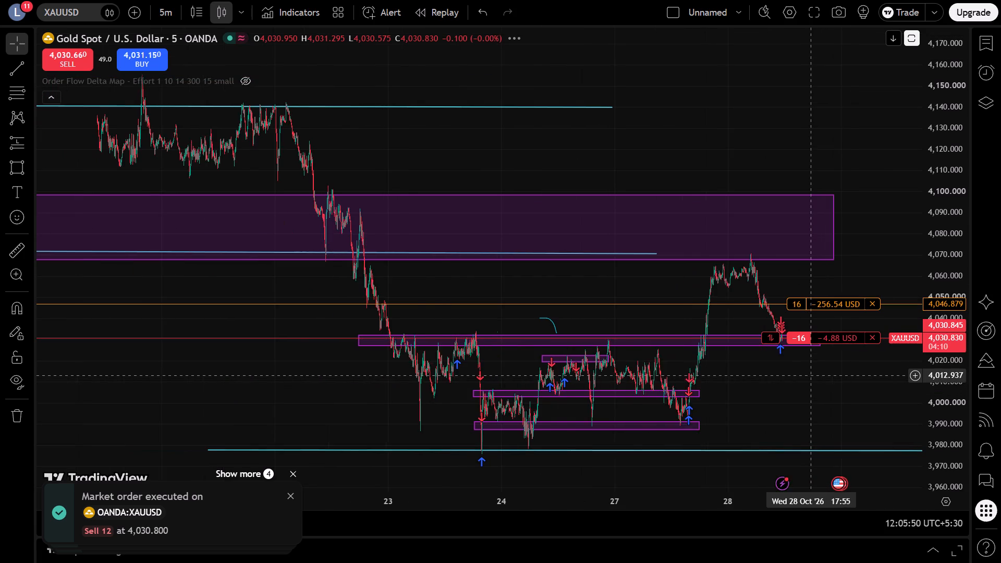
{"action": "scroll", "coordinate": [811, 375], "scroll_direction": "down", "scroll_amount": 1}
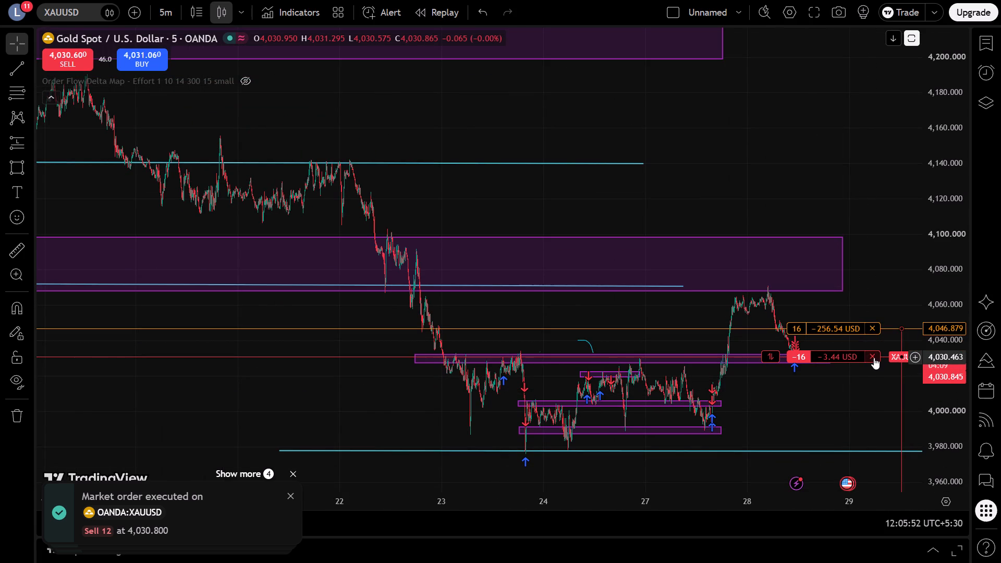
{"action": "left_click", "coordinate": [874, 358]}
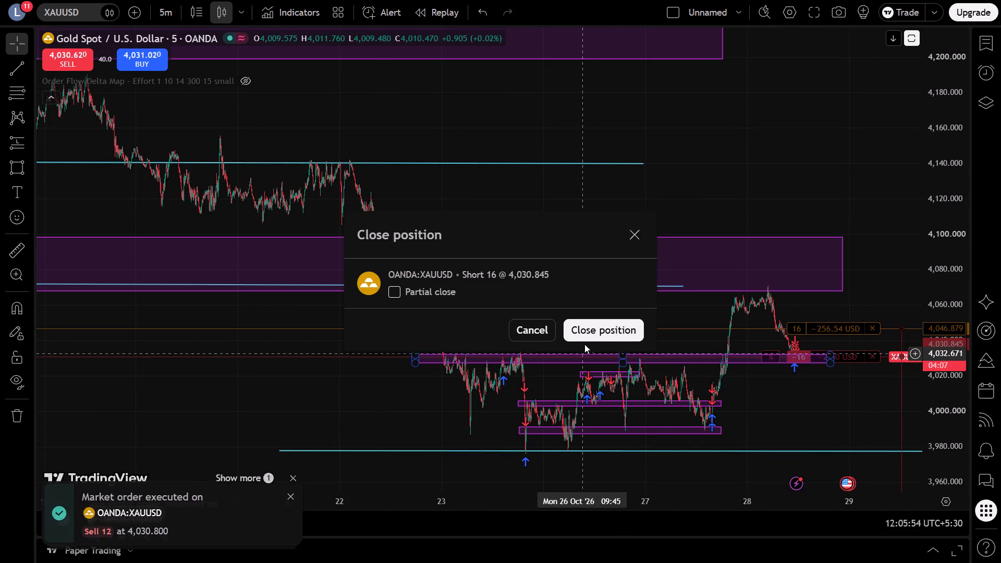
{"action": "left_click", "coordinate": [609, 333]}
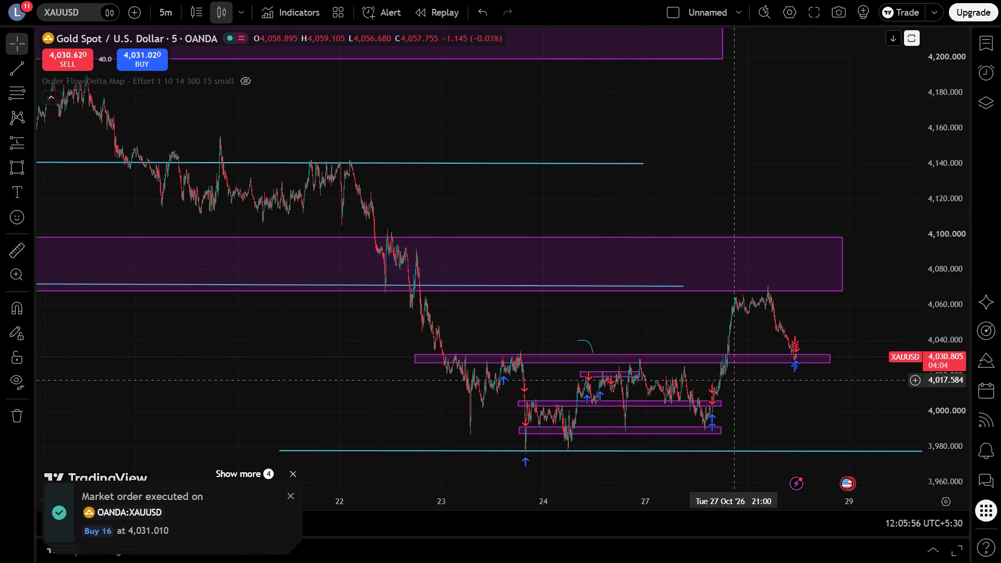
Open a new XAUUSD short with a market sell order at 49.10% of balance.
{"action": "key", "text": "shift+s"}
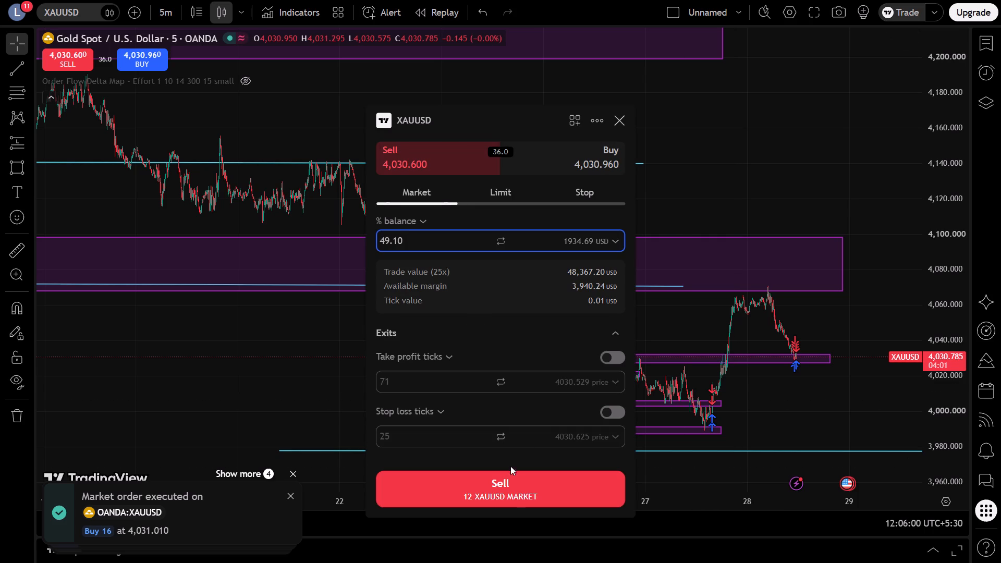
{"action": "left_click", "coordinate": [523, 501]}
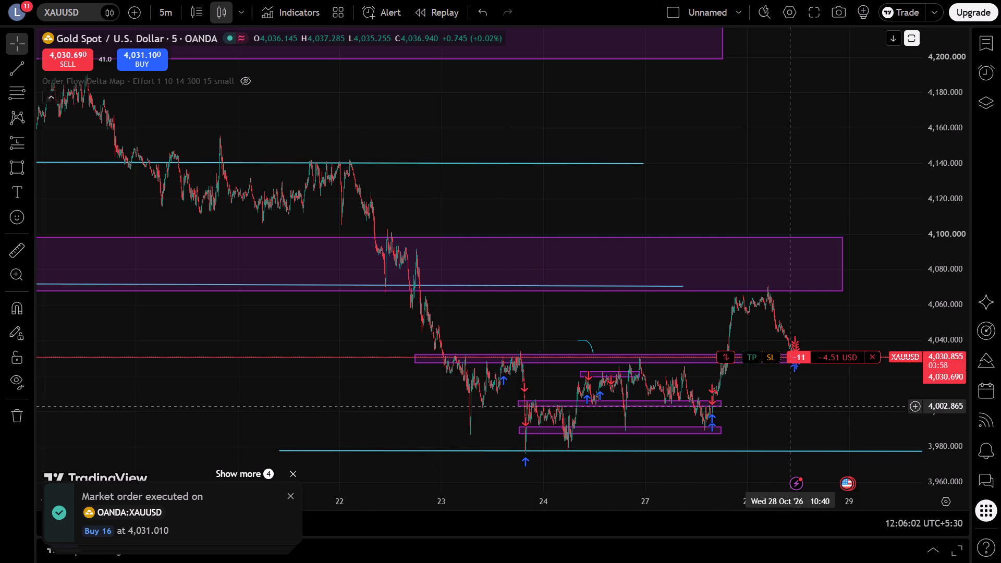
Place a take-profit order for the new short at 3,977.475, on the lower light-blue support line.
{"action": "left_click_drag", "start_coordinate": [747, 360], "coordinate": [746, 399]}
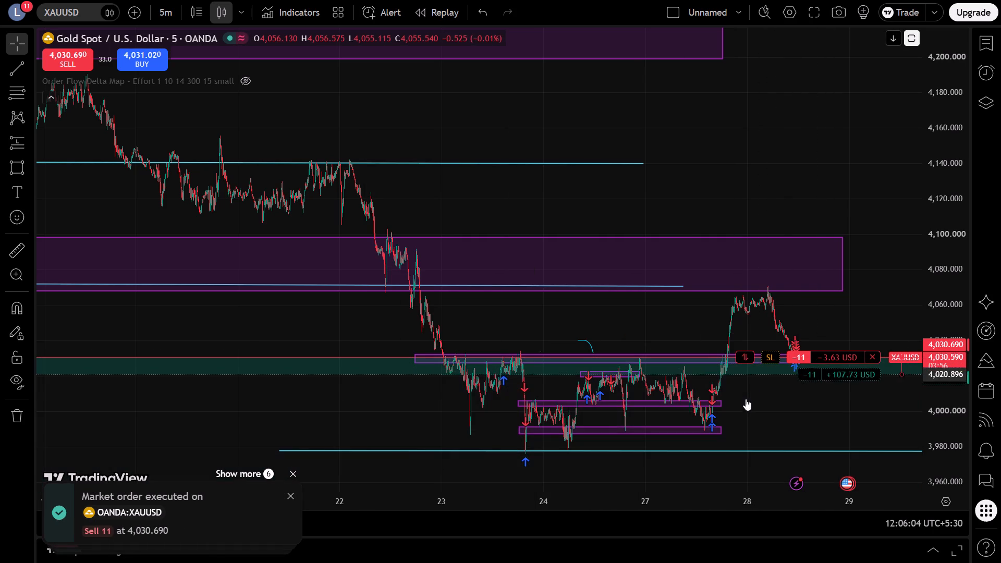
{"action": "left_click_drag", "start_coordinate": [746, 399], "coordinate": [746, 451]}
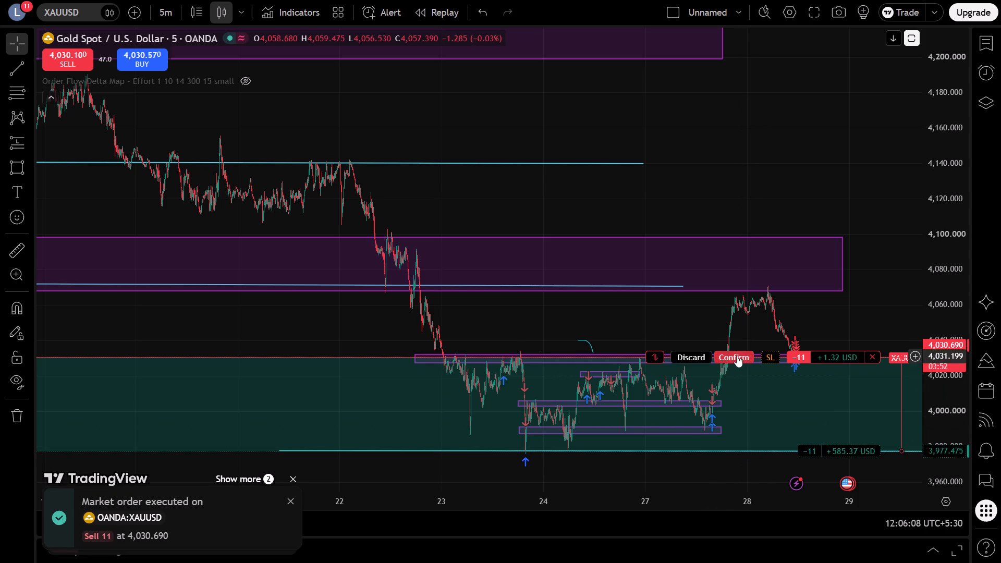
{"action": "left_click", "coordinate": [737, 356]}
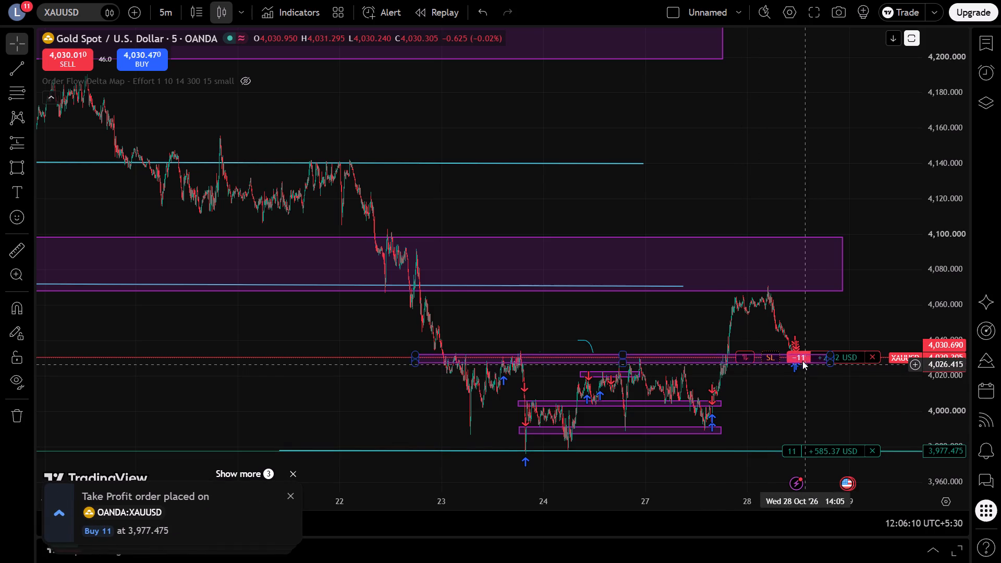
Place a stop-loss order for the short at 4,037.086, just above the purple zone around the entry.
{"action": "left_click_drag", "start_coordinate": [771, 354], "coordinate": [773, 346]}
{"action": "left_click", "coordinate": [765, 358]}
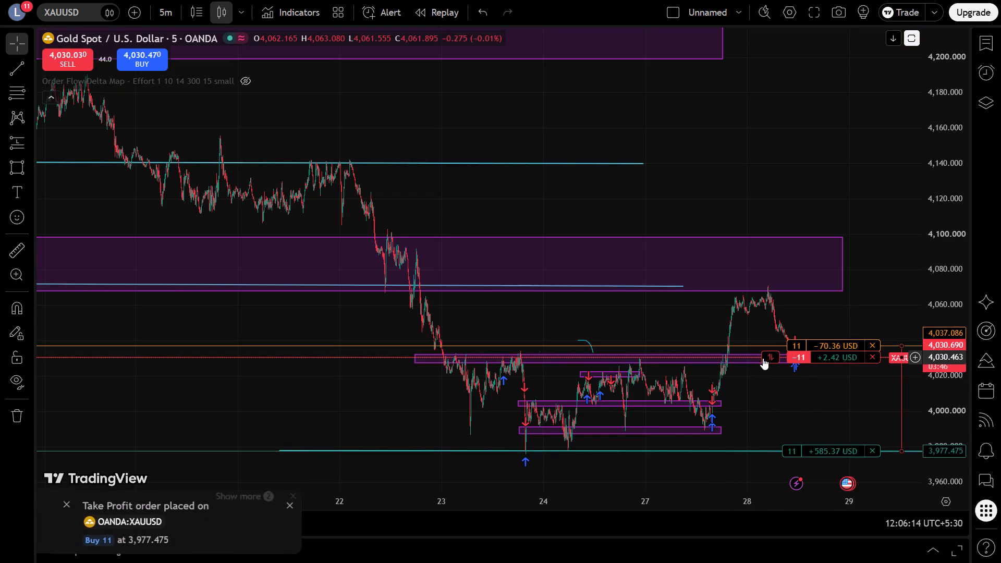